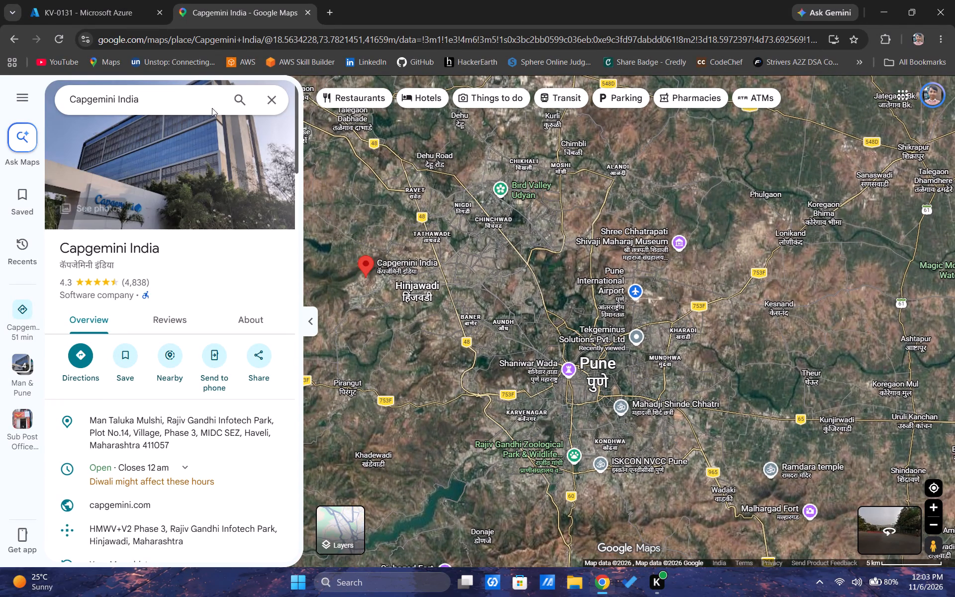
Get directions to Capgemini India, choosing IT PARK SAHASTRADHARA ROAD, DEHRADUN as the starting point.
{"action": "left_click", "coordinate": [89, 357]}
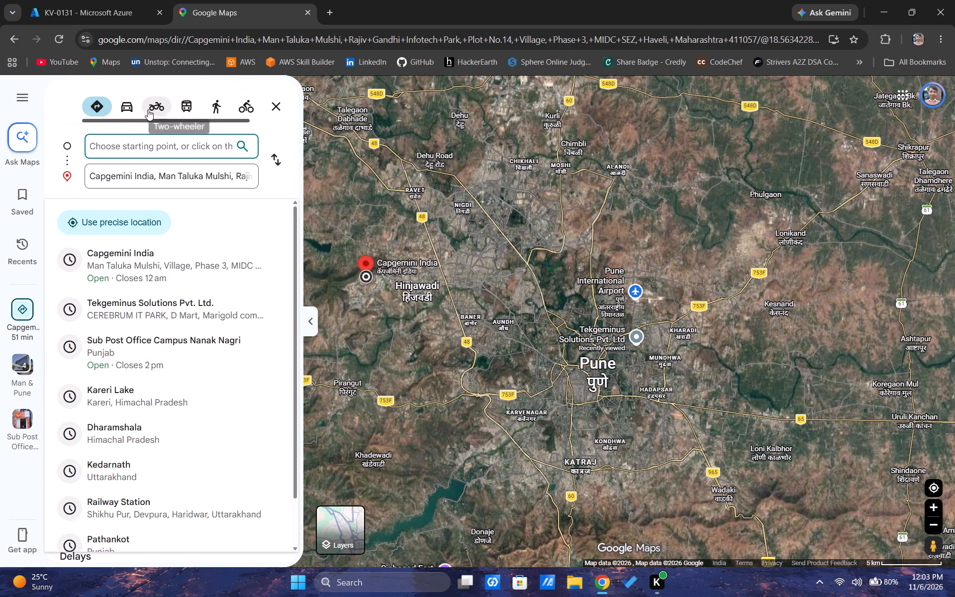
{"action": "left_click", "coordinate": [141, 137]}
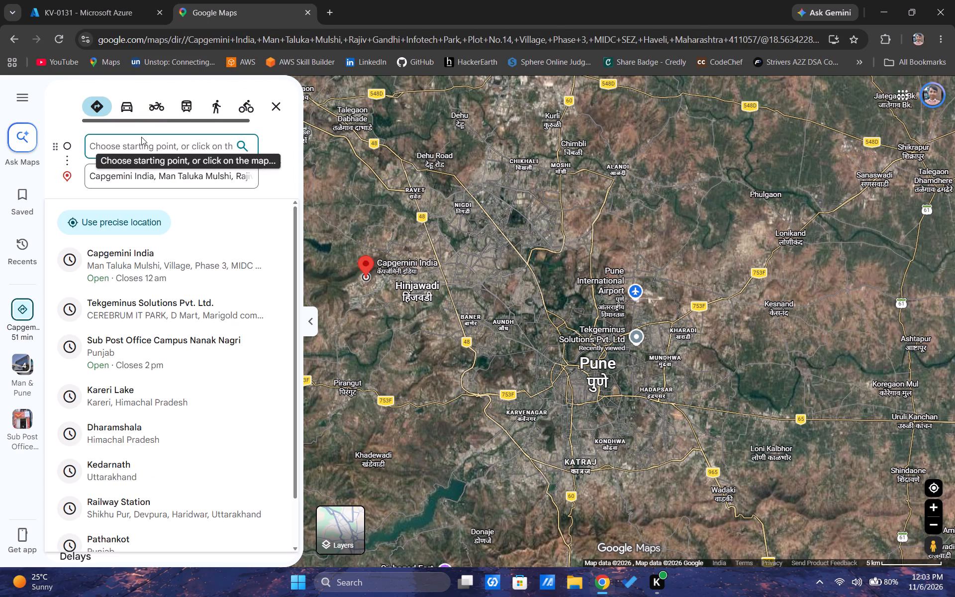
{"action": "key", "text": "shift+i"}
{"action": "key", "text": "t"}
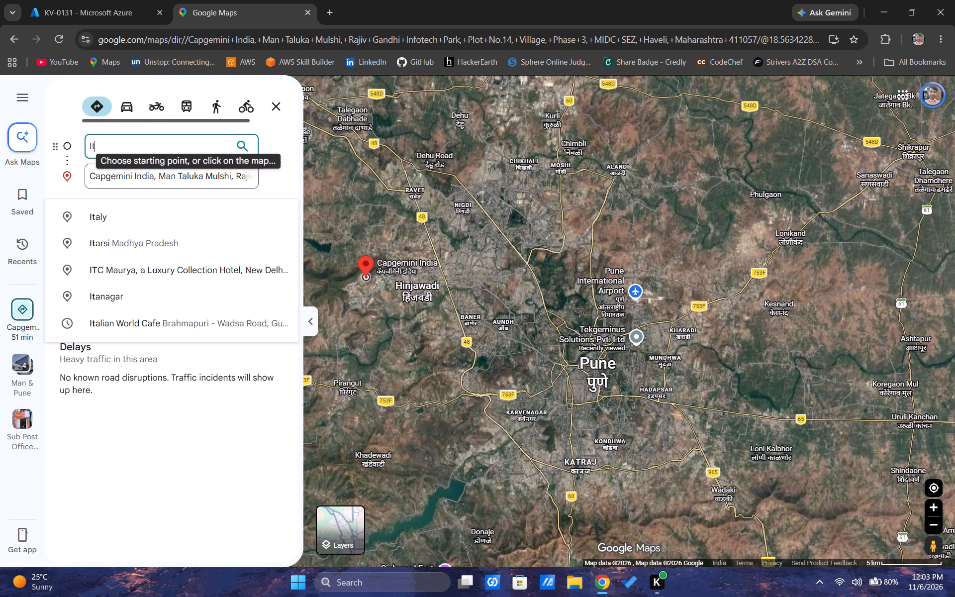
{"action": "key", "text": "BackSpace"}
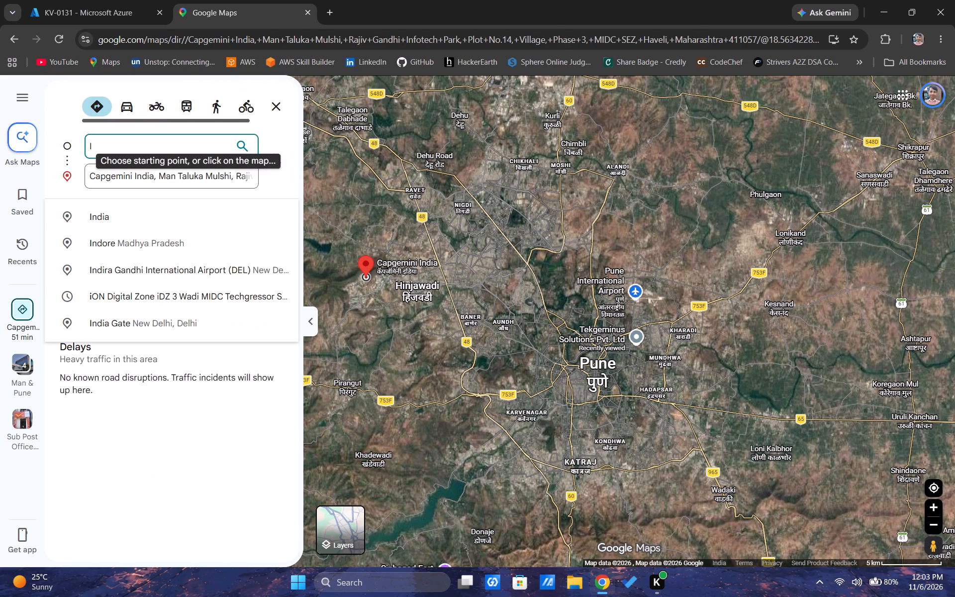
{"action": "type", "text": "T par"}
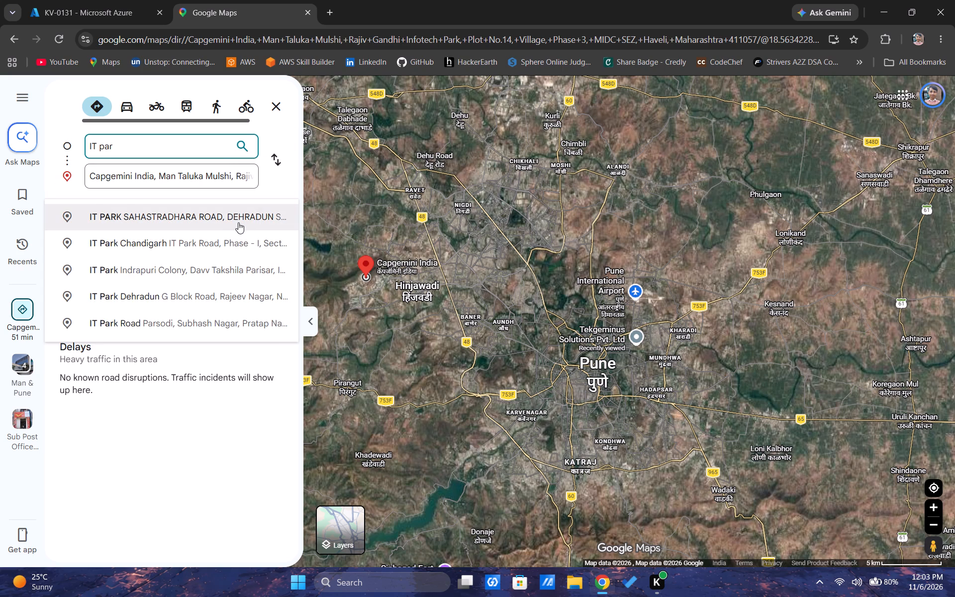
{"action": "left_click", "coordinate": [238, 222]}
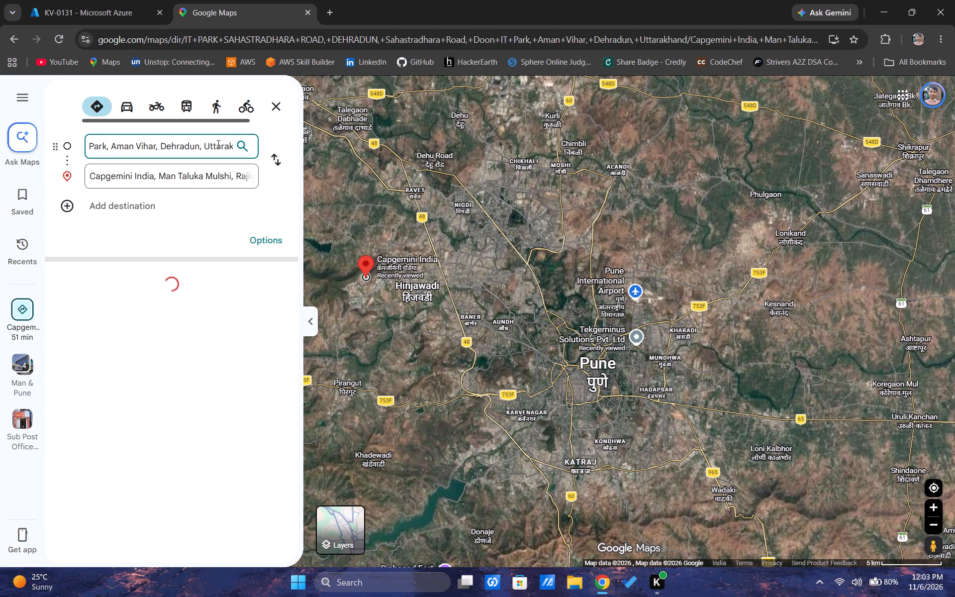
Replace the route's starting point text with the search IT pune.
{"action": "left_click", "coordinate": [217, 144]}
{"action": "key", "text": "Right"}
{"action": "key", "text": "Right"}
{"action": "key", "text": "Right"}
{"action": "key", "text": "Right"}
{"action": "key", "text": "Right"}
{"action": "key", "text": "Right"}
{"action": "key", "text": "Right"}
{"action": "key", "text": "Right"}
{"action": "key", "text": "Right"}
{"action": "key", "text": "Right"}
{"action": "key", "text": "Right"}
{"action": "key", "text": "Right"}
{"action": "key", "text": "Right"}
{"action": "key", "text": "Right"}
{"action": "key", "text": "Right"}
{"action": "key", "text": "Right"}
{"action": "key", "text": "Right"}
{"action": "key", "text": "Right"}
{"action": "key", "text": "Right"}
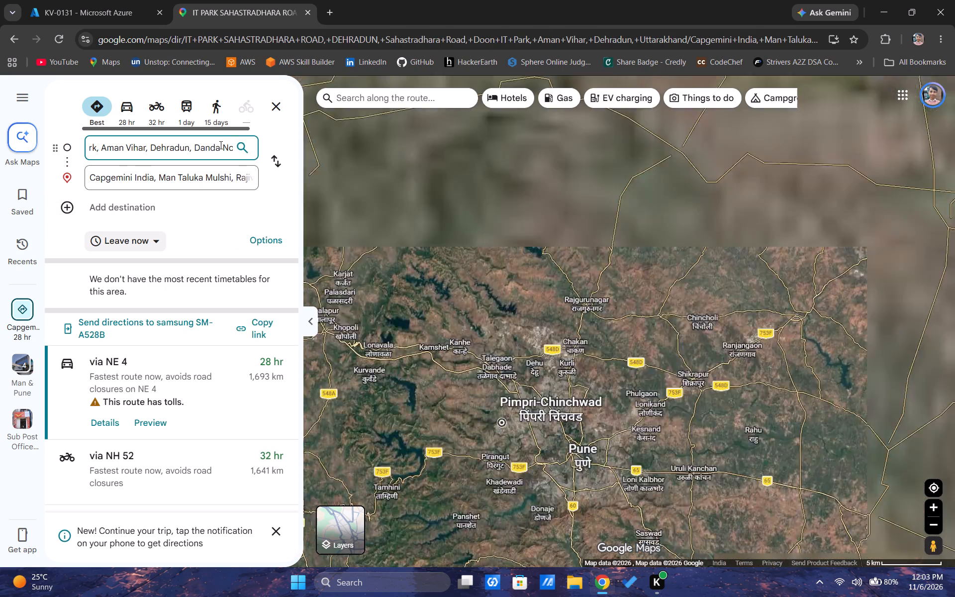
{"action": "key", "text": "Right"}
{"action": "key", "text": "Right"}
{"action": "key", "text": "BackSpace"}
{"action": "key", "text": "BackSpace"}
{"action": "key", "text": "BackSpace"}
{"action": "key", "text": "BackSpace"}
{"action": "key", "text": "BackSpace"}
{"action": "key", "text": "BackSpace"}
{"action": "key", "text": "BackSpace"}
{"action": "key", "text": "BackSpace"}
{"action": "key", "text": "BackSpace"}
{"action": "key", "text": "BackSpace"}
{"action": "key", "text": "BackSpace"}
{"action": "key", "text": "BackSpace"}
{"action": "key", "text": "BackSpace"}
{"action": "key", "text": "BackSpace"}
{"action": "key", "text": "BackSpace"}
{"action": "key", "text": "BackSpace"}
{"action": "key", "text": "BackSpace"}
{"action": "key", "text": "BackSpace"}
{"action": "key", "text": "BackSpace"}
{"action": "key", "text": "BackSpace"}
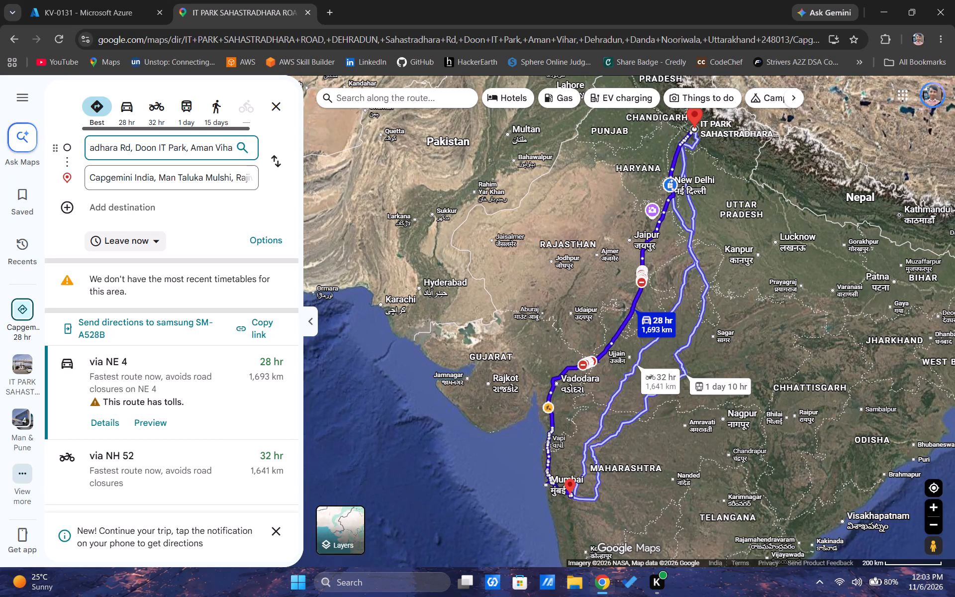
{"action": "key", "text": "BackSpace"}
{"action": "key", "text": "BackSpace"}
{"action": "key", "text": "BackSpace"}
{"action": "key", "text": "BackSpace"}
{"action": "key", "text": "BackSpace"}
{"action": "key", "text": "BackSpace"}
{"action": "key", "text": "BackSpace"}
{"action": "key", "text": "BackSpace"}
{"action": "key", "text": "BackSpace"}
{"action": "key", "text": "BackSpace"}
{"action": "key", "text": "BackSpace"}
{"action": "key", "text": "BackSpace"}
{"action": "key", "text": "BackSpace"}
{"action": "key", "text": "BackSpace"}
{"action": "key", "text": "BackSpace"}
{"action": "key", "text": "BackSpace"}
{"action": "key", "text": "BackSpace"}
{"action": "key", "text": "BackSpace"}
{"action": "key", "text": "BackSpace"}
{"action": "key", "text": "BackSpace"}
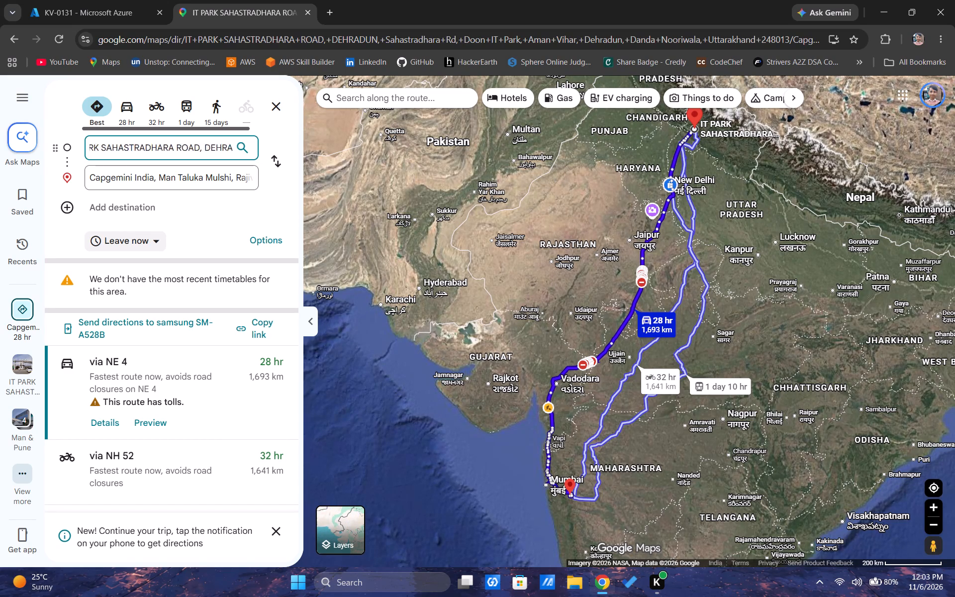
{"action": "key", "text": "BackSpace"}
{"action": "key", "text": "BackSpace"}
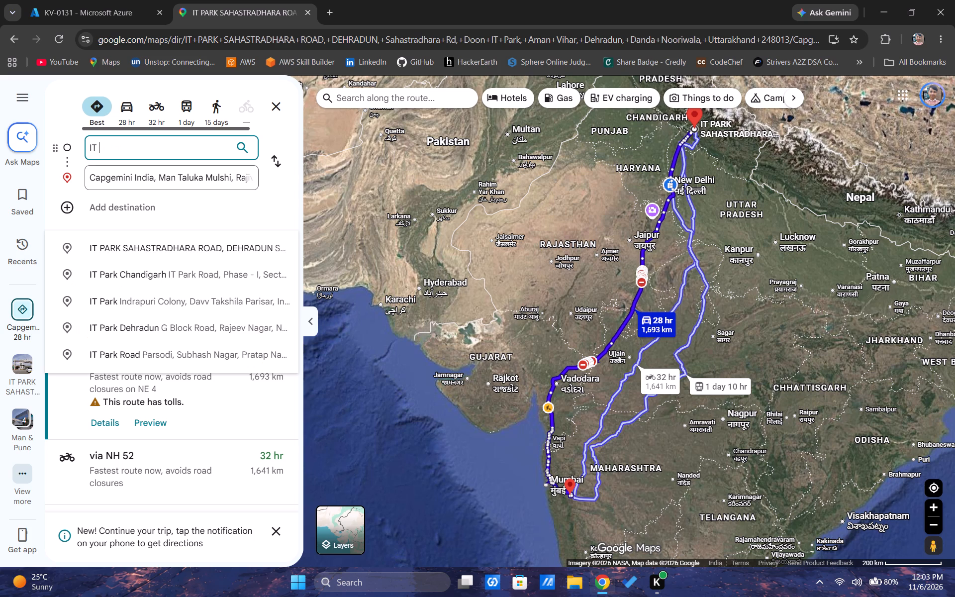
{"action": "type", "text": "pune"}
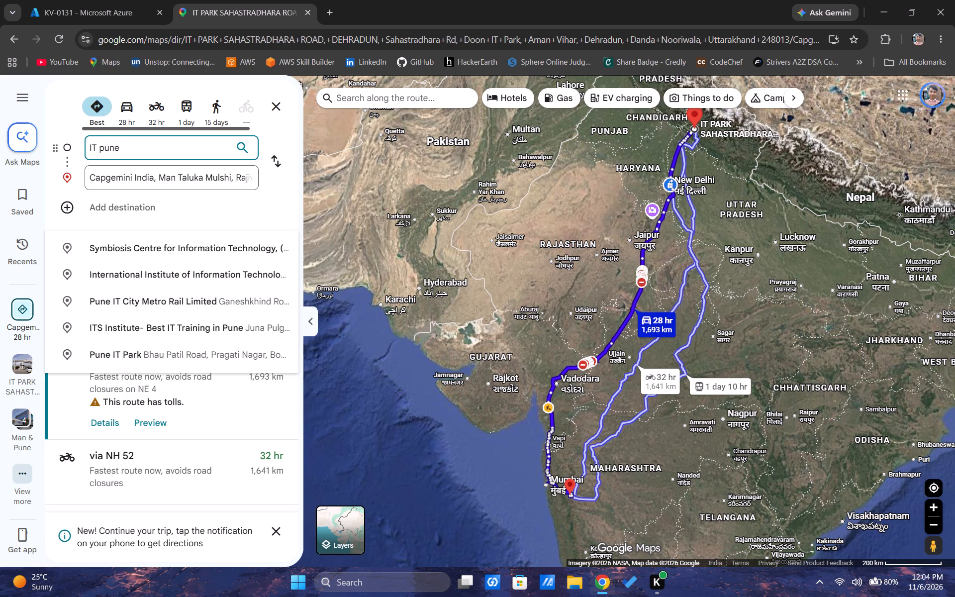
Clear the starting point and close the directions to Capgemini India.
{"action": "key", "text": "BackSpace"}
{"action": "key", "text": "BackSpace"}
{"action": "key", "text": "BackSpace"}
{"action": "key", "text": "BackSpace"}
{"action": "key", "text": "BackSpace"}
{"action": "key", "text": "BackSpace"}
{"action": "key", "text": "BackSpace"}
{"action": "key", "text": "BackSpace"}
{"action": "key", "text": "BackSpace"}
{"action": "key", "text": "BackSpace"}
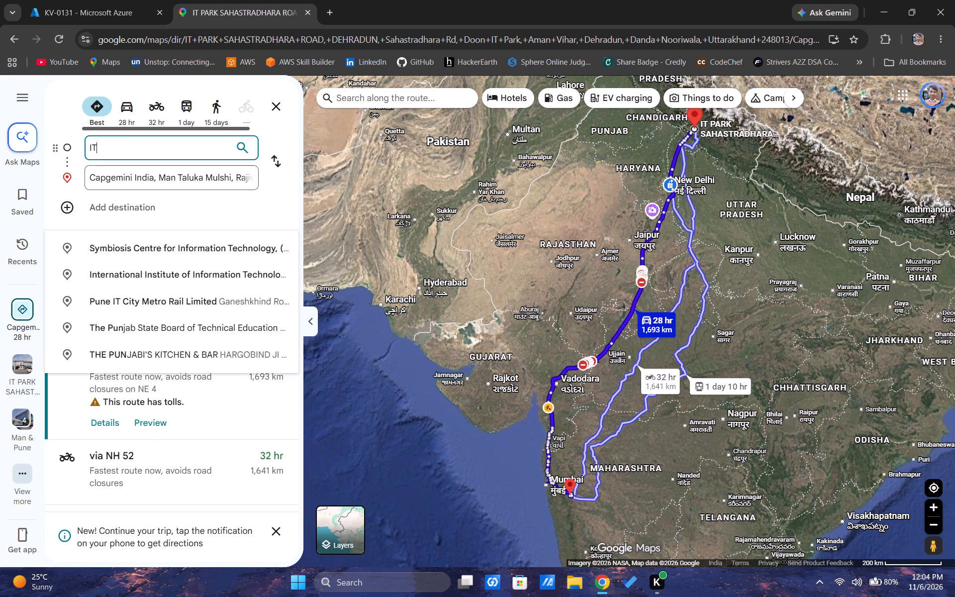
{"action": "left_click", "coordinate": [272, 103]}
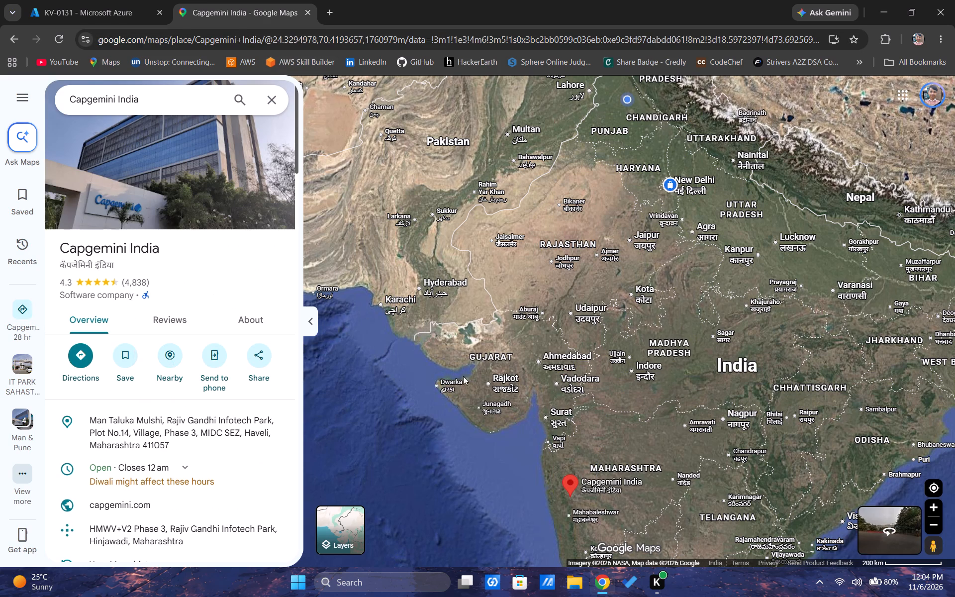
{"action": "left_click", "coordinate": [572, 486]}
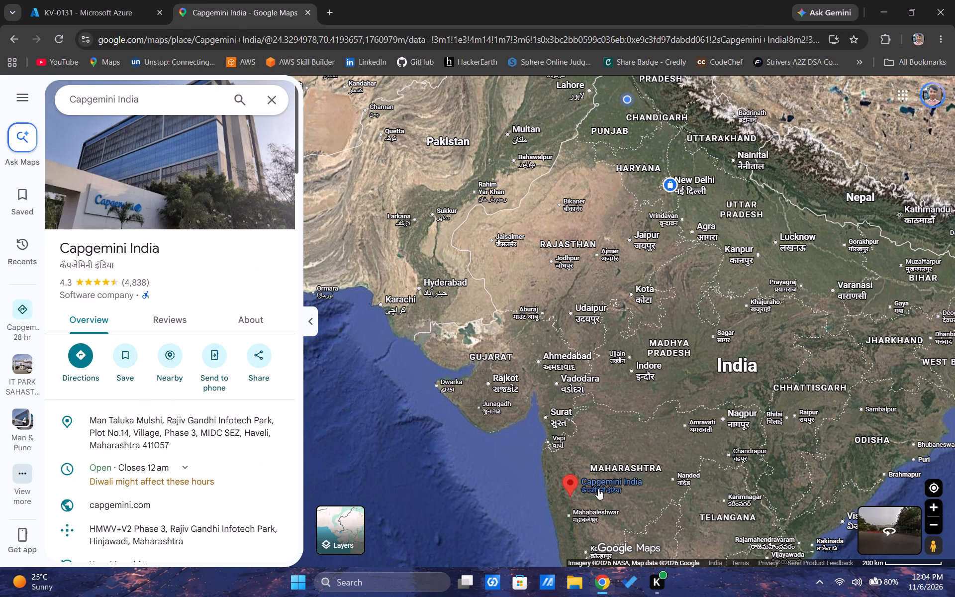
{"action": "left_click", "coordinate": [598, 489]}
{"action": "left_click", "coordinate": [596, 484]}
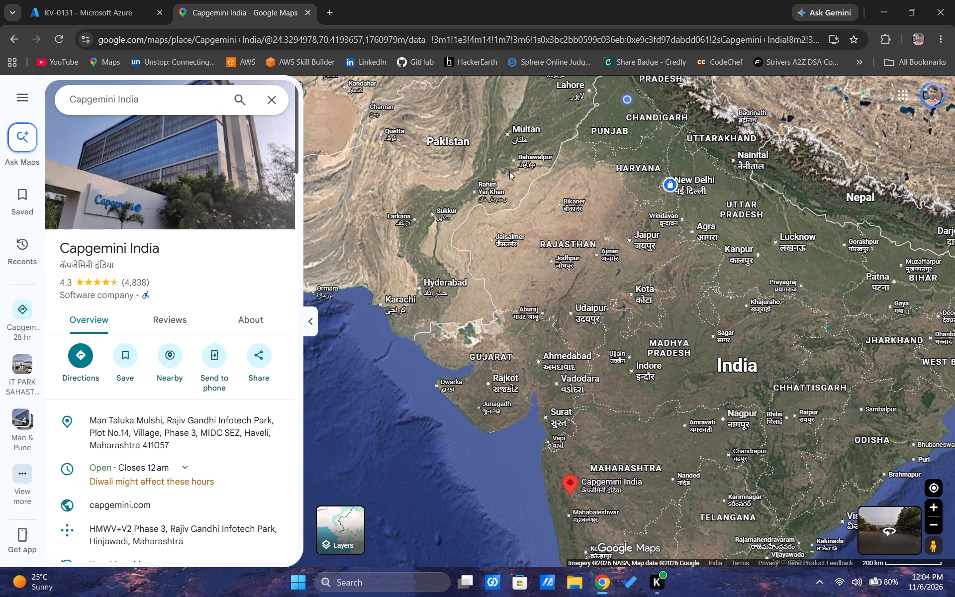
Close the browser tab with the Capgemini India map.
{"action": "left_click", "coordinate": [307, 9]}
{"action": "left_click", "coordinate": [300, 330]}
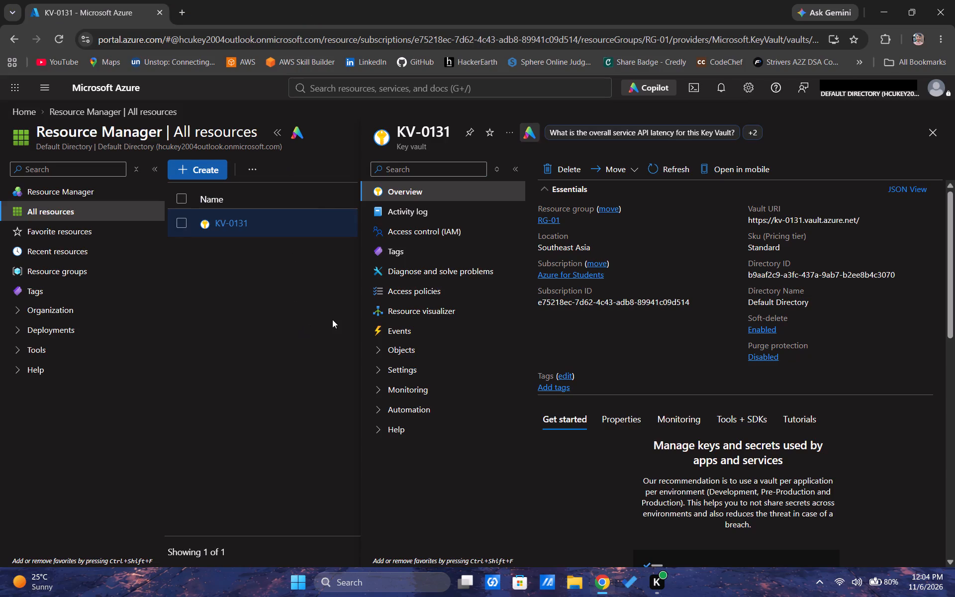
Open the earlier AI Mode search "capgeminiexceller pacakges" in a new browser tab.
{"action": "left_click", "coordinate": [182, 10]}
{"action": "key", "text": "Tab"}
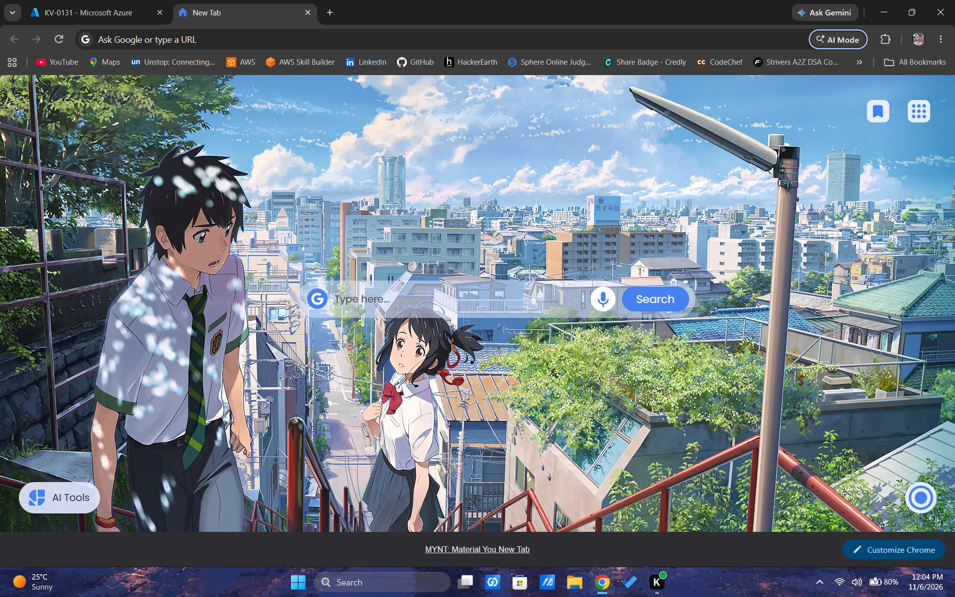
{"action": "key", "text": "Return"}
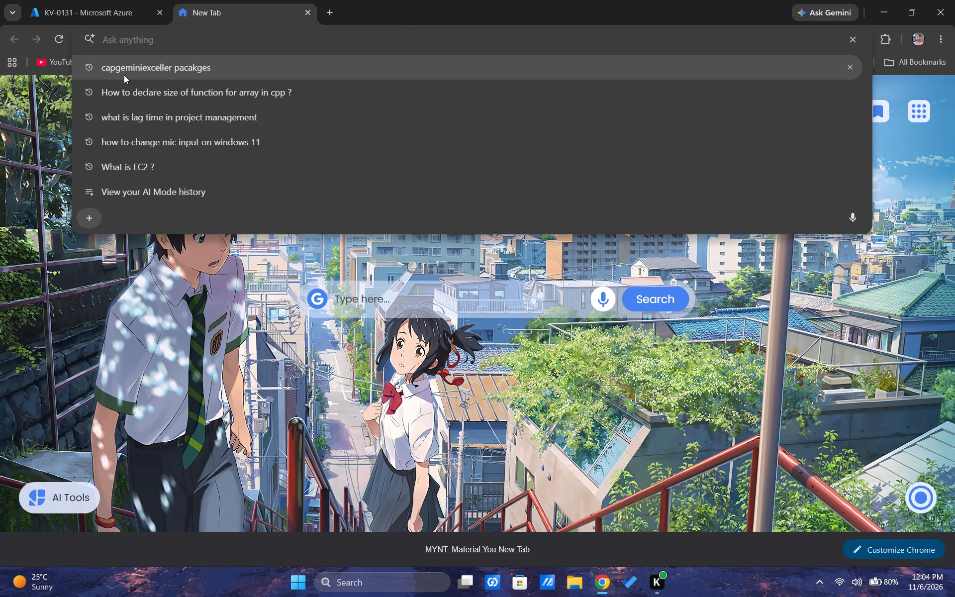
{"action": "left_click", "coordinate": [107, 68]}
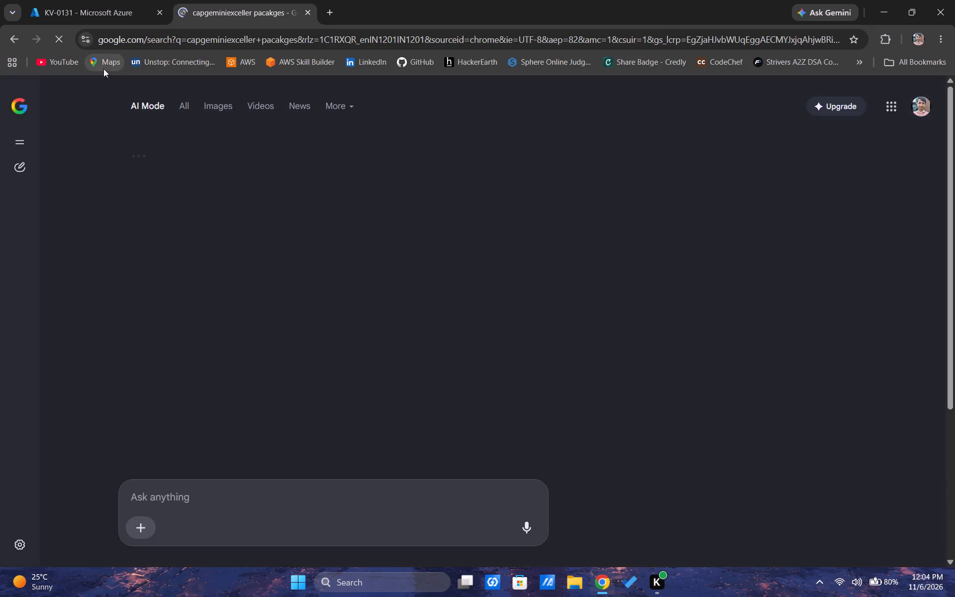
Look through the AI Mode conversation about Capgemini's training tracks, tech stacks and joining conditions.
{"action": "scroll", "coordinate": [261, 320], "scroll_direction": "down", "scroll_amount": 4}
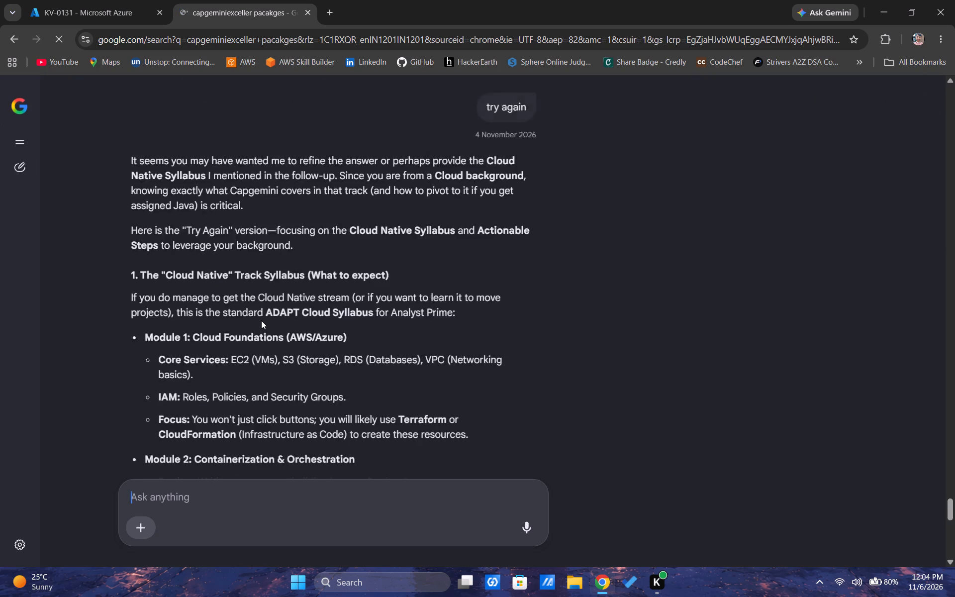
{"action": "scroll", "coordinate": [261, 320], "scroll_direction": "down", "scroll_amount": 6}
{"action": "scroll", "coordinate": [261, 320], "scroll_direction": "up", "scroll_amount": 20}
{"action": "scroll", "coordinate": [261, 320], "scroll_direction": "up", "scroll_amount": 14}
{"action": "scroll", "coordinate": [261, 320], "scroll_direction": "right", "scroll_amount": 1}
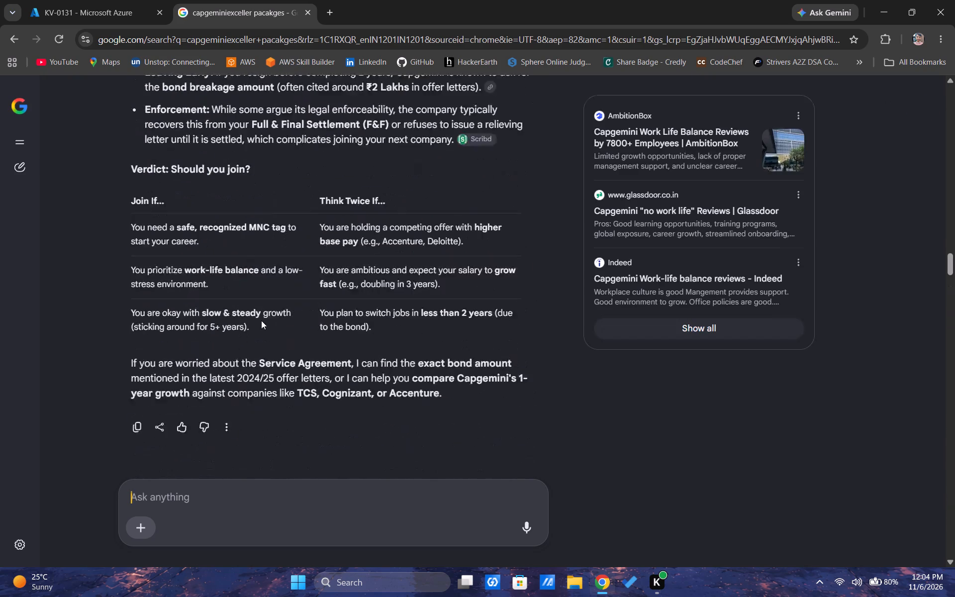
{"action": "scroll", "coordinate": [261, 320], "scroll_direction": "right", "scroll_amount": 1}
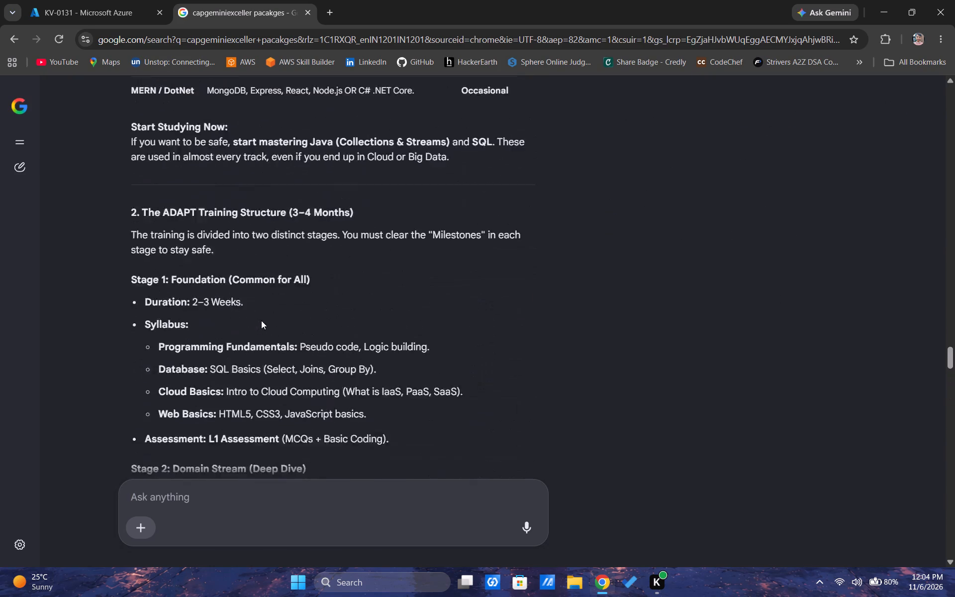
{"action": "scroll", "coordinate": [261, 320], "scroll_direction": "right", "scroll_amount": 2}
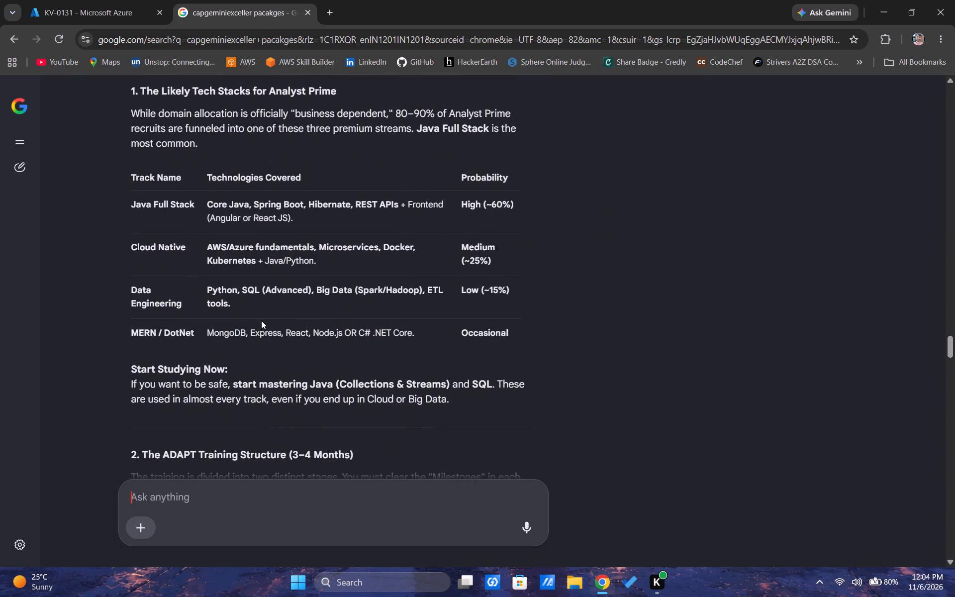
Switch back to the Azure portal, search for user and open the Users service.
{"action": "left_click", "coordinate": [52, 0]}
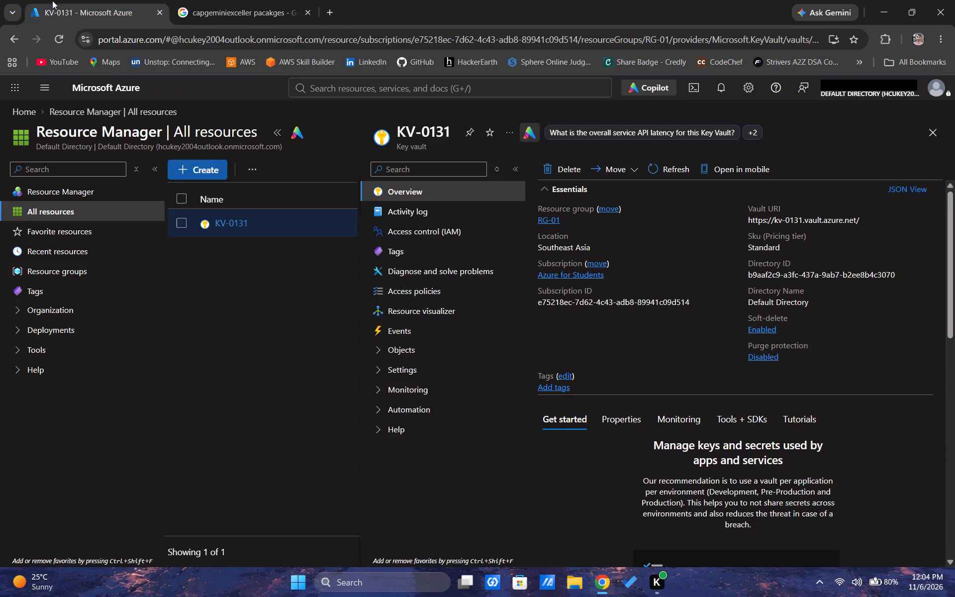
{"action": "left_click", "coordinate": [347, 87]}
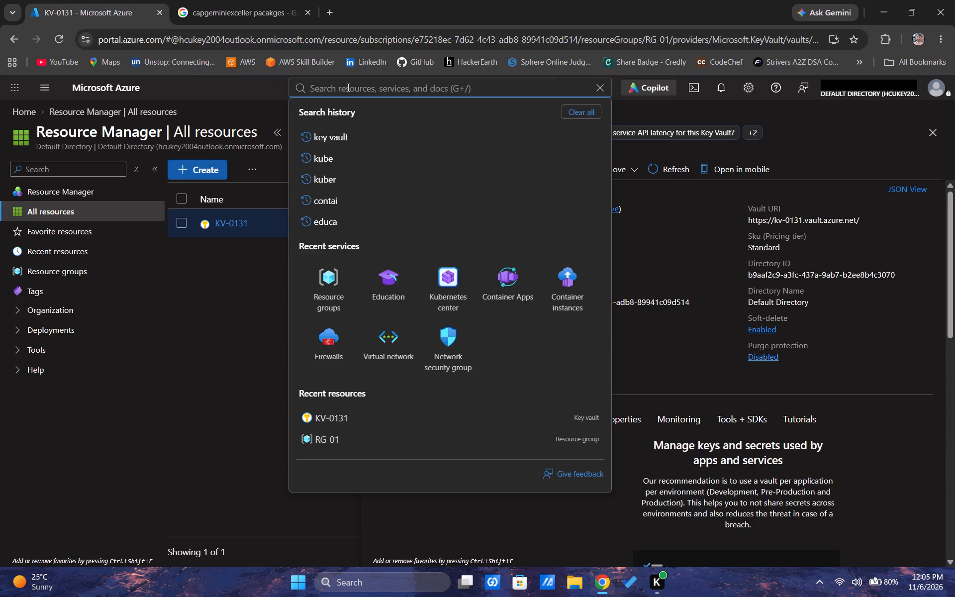
{"action": "type", "text": "user"}
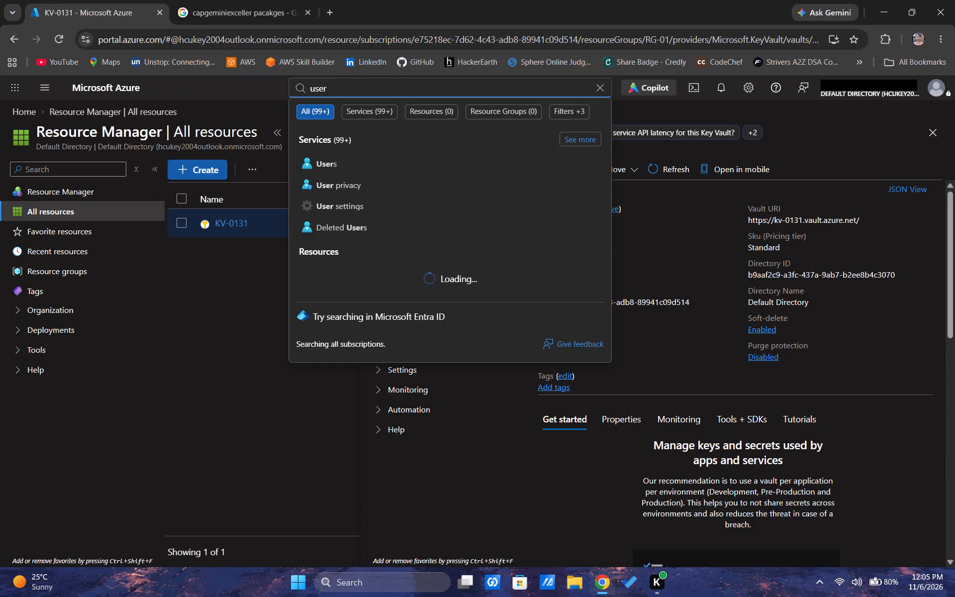
{"action": "key", "text": "Down"}
{"action": "key", "text": "Down"}
{"action": "key", "text": "Return"}
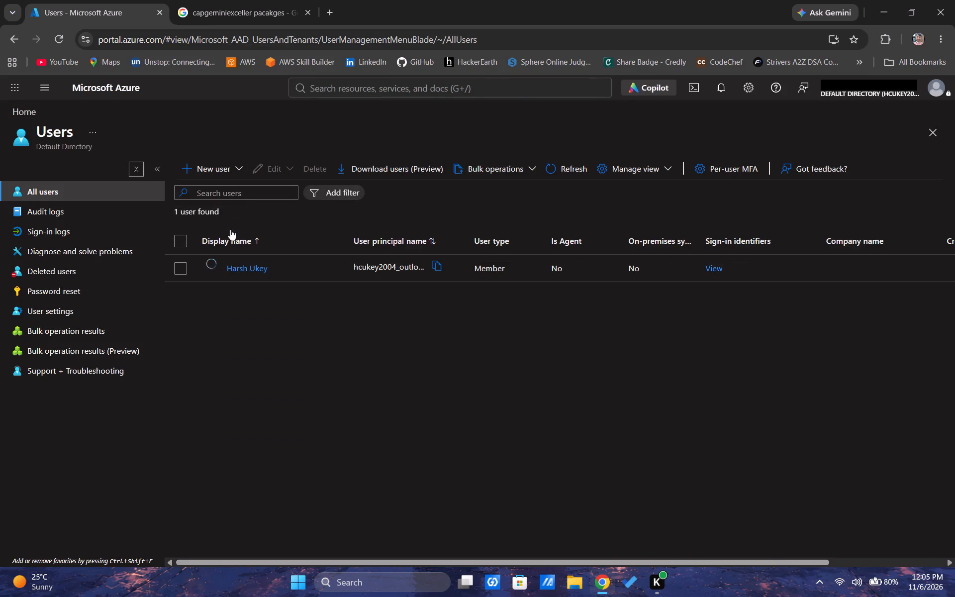
Start creating a new internal user with the display name User-01 and try to review it for creation.
{"action": "left_click", "coordinate": [192, 169]}
{"action": "left_click", "coordinate": [213, 203]}
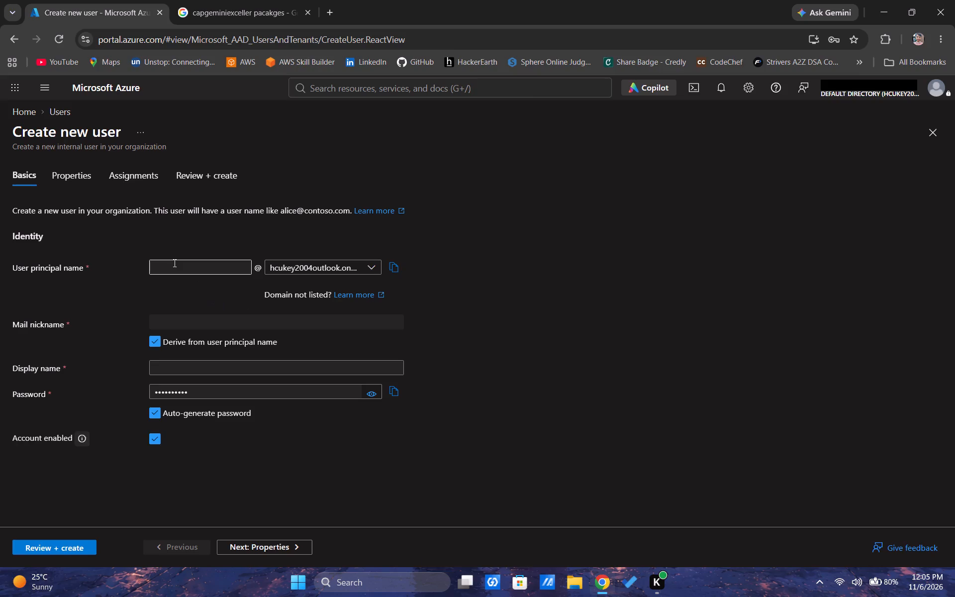
{"action": "left_click", "coordinate": [182, 366]}
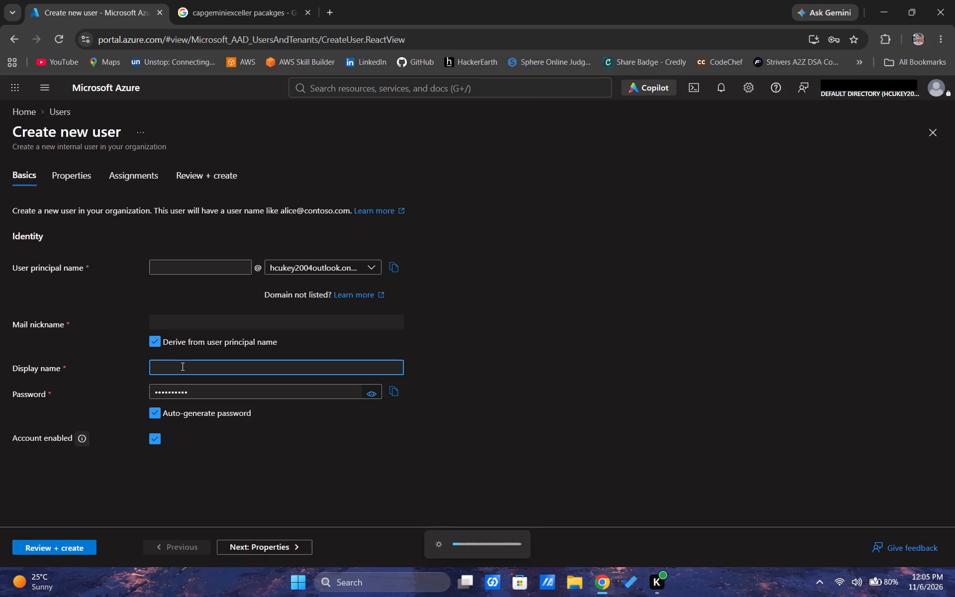
{"action": "key", "text": "shift+u"}
{"action": "type", "text": "ser-01"}
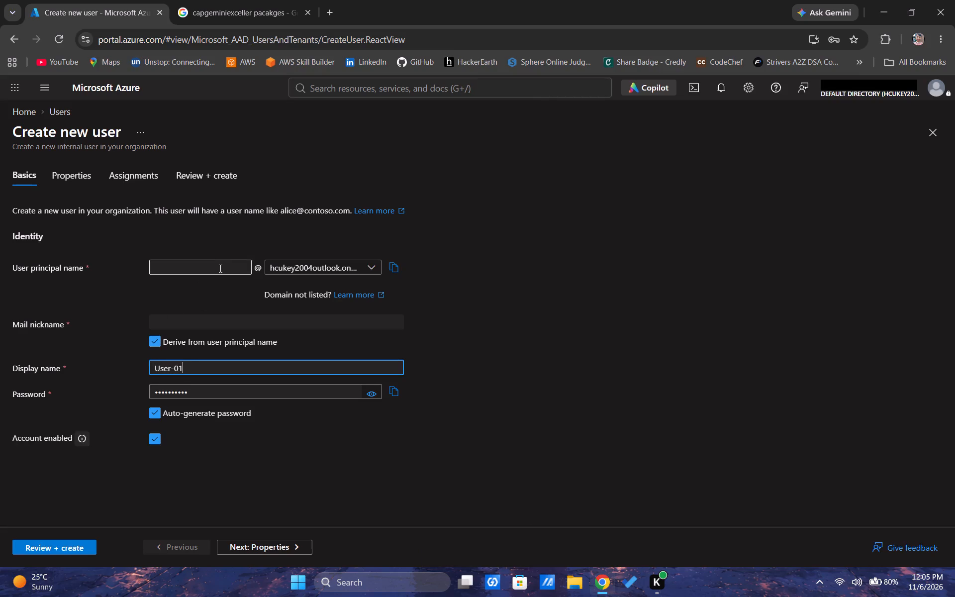
{"action": "left_click", "coordinate": [88, 551]}
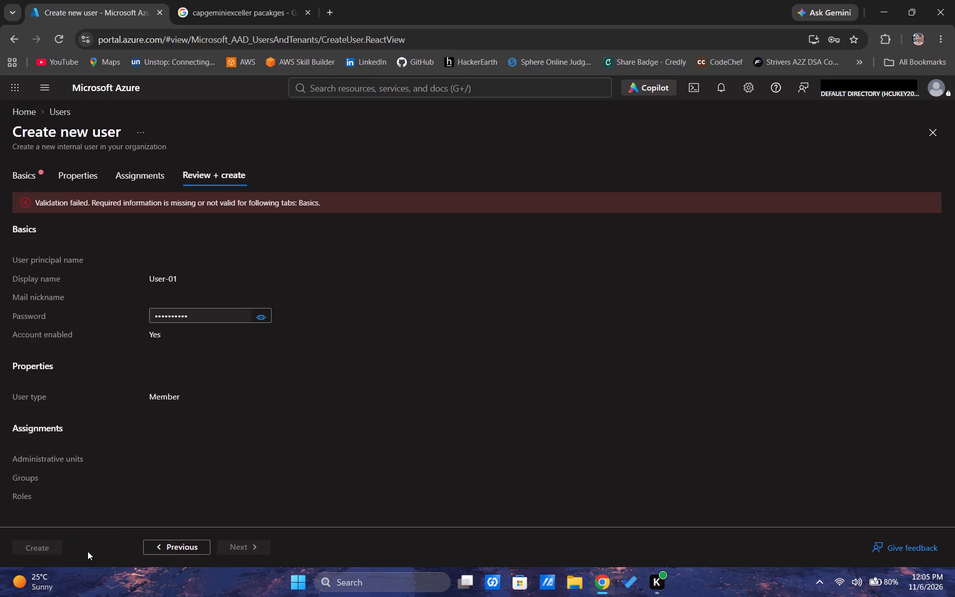
Set the new user's principal name to user-01 in the Basics details.
{"action": "left_click", "coordinate": [31, 175]}
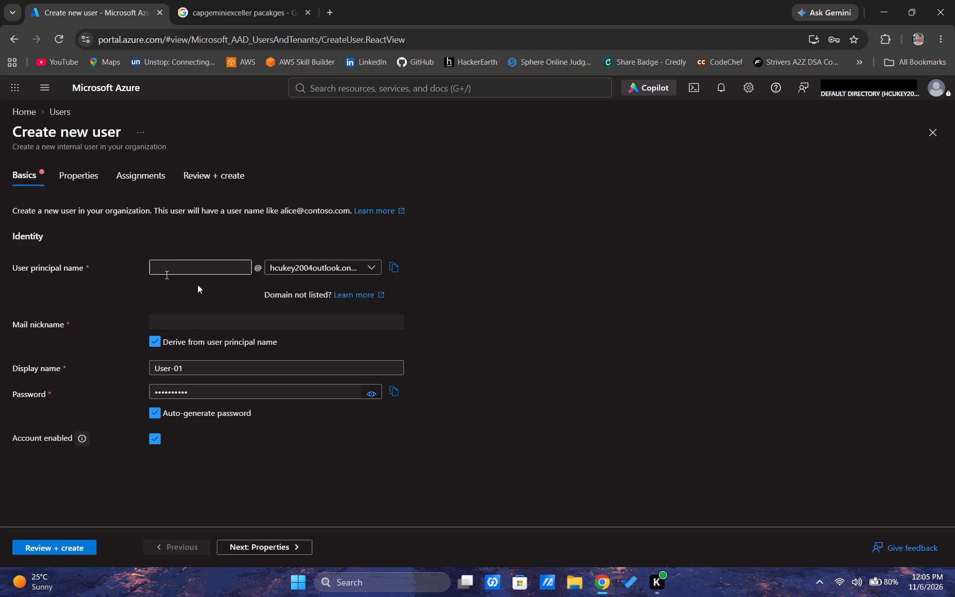
{"action": "left_click", "coordinate": [180, 261]}
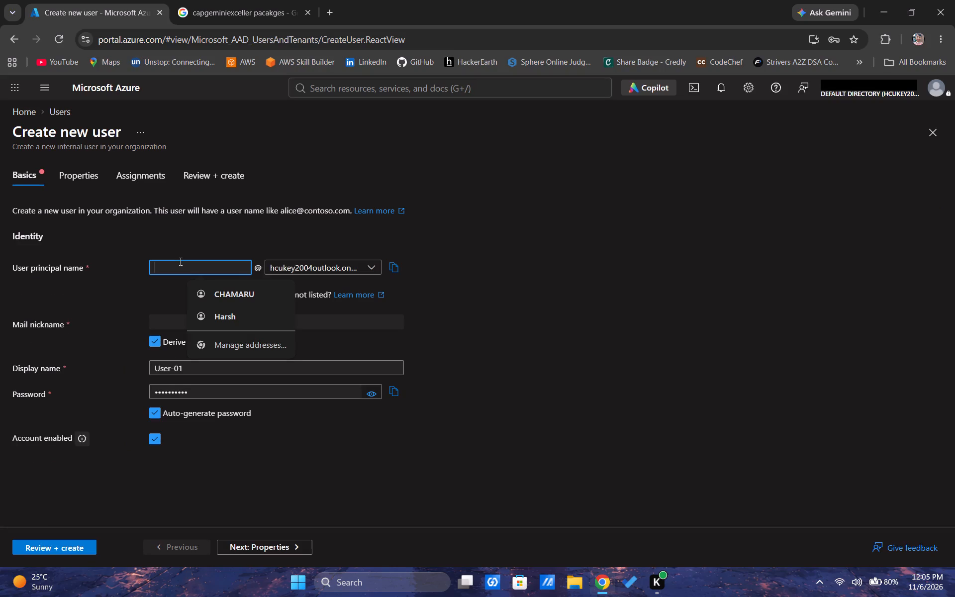
{"action": "type", "text": "user"}
{"action": "type", "text": "-01"}
{"action": "left_click", "coordinate": [272, 471]}
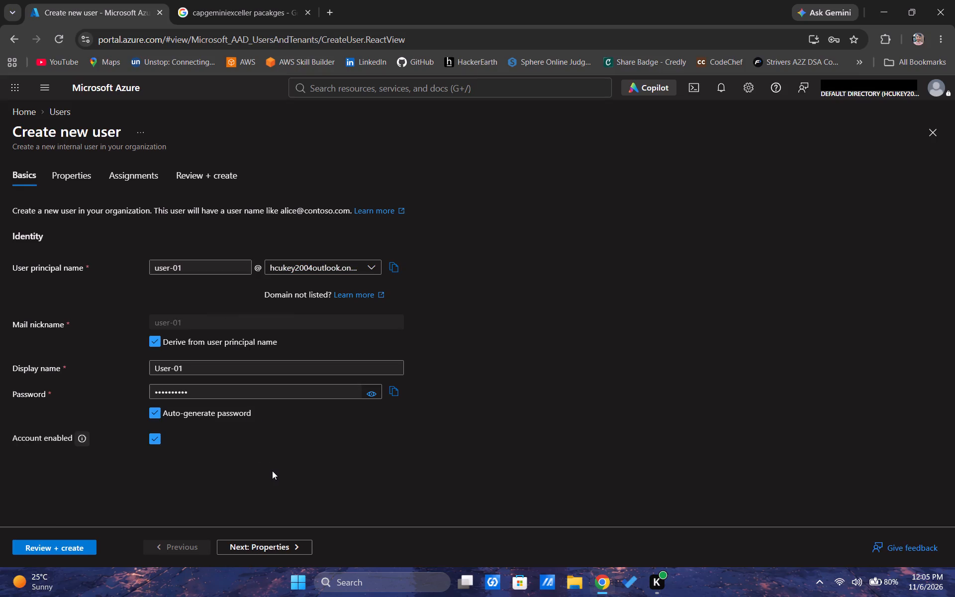
Review the new user's details and create the User-01 account.
{"action": "left_click", "coordinate": [82, 552]}
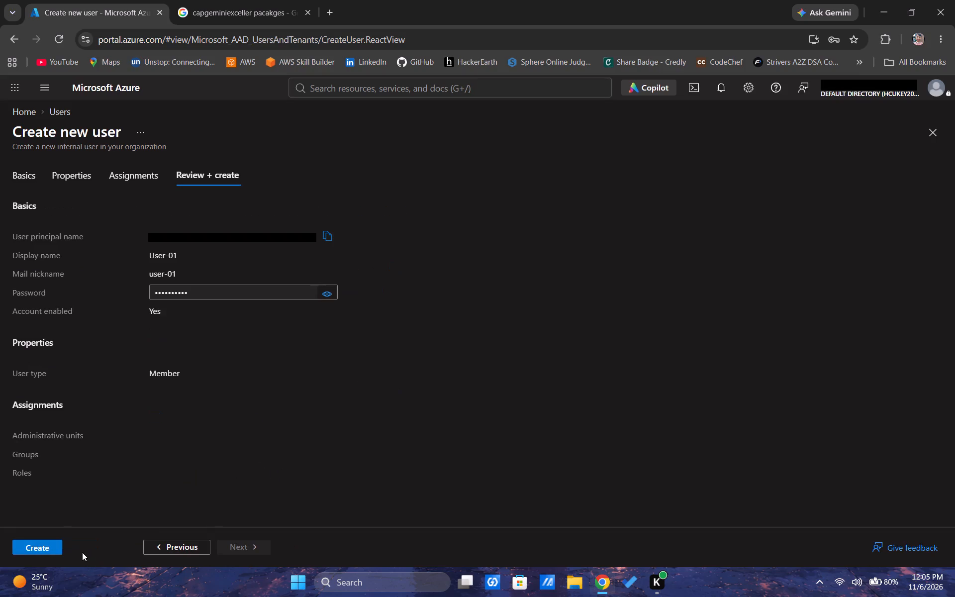
{"action": "left_click", "coordinate": [47, 537]}
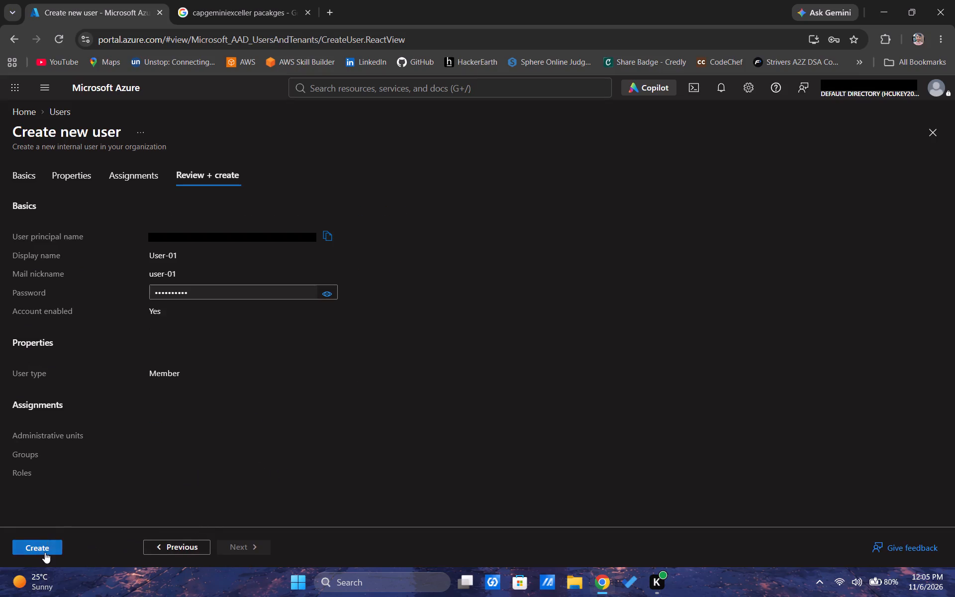
{"action": "left_click", "coordinate": [45, 553]}
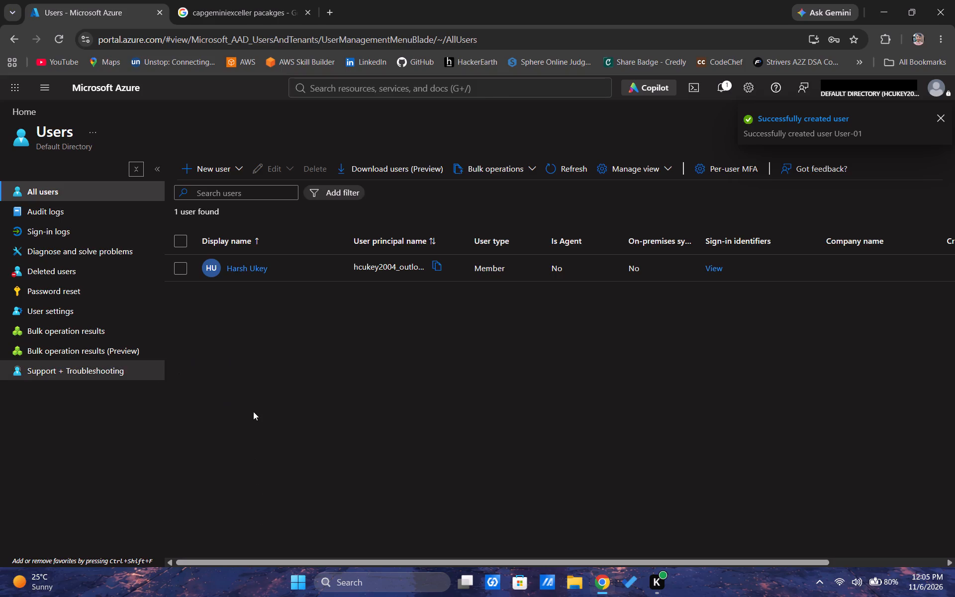
Switch to the Capgemini AI Mode conversation and examine the monthly salary component breakdown, including the allowances.
{"action": "left_click", "coordinate": [221, 0]}
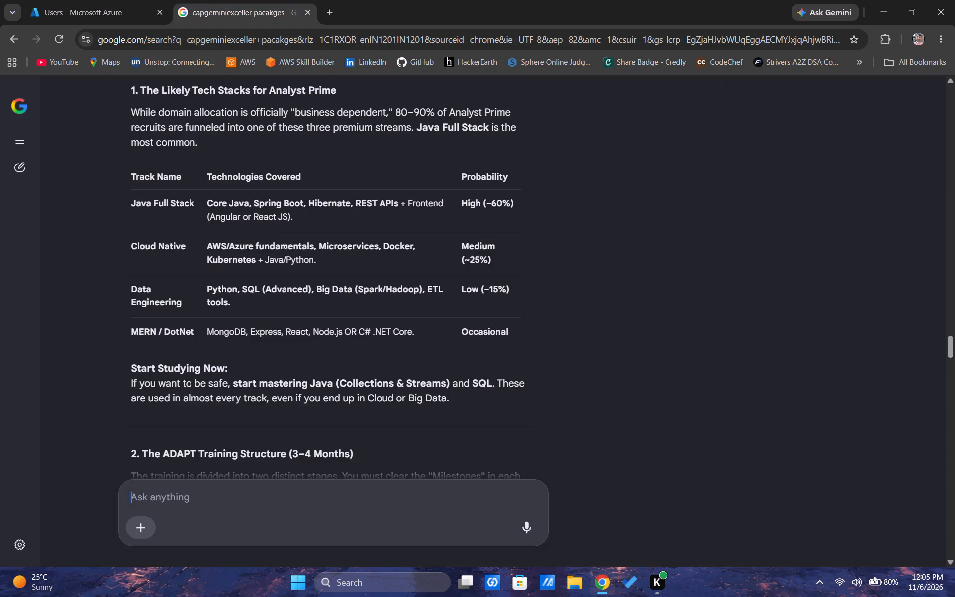
{"action": "scroll", "coordinate": [285, 252], "scroll_direction": "up", "scroll_amount": 9}
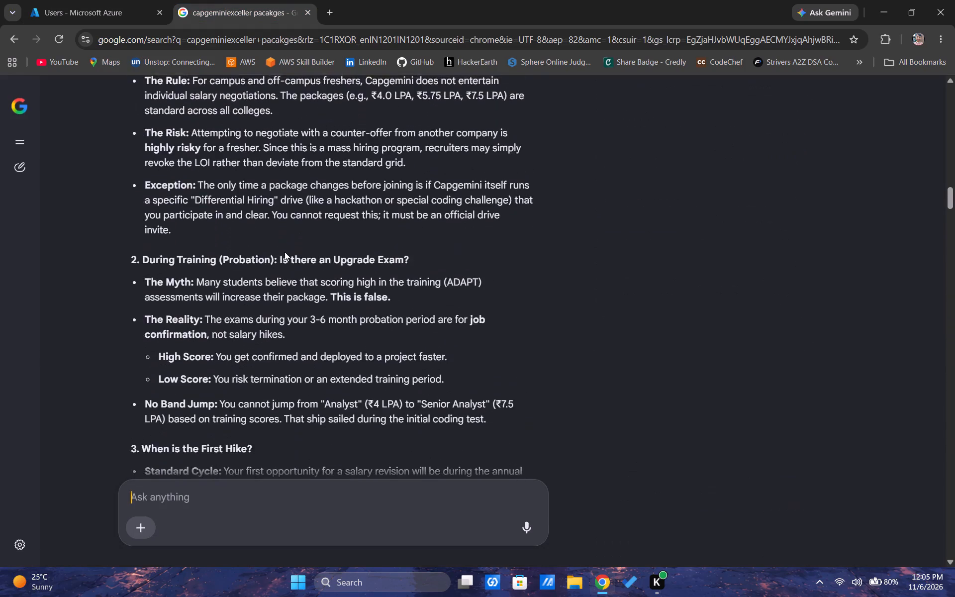
{"action": "scroll", "coordinate": [285, 252], "scroll_direction": "up", "scroll_amount": 9}
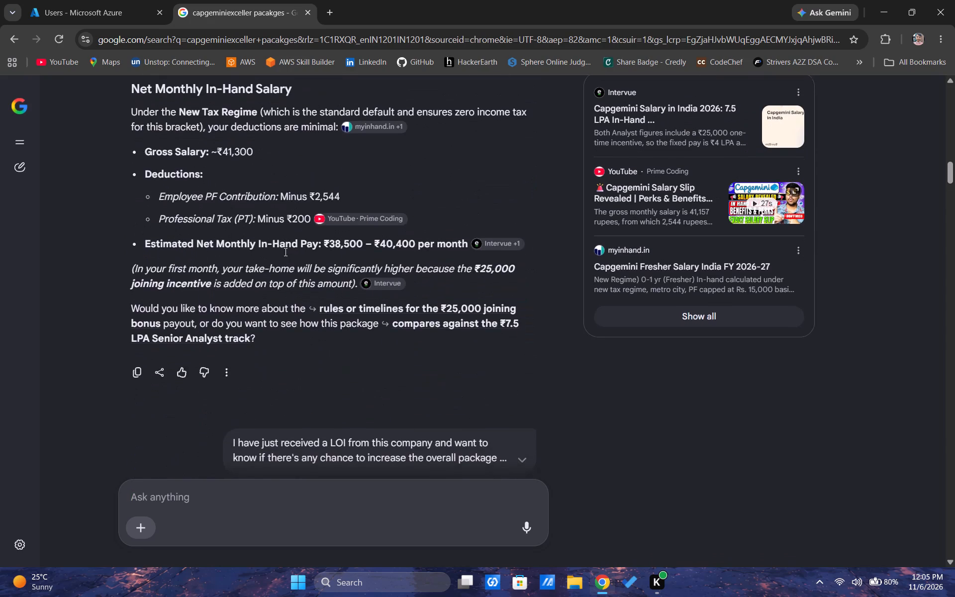
{"action": "scroll", "coordinate": [285, 252], "scroll_direction": "up", "scroll_amount": 8}
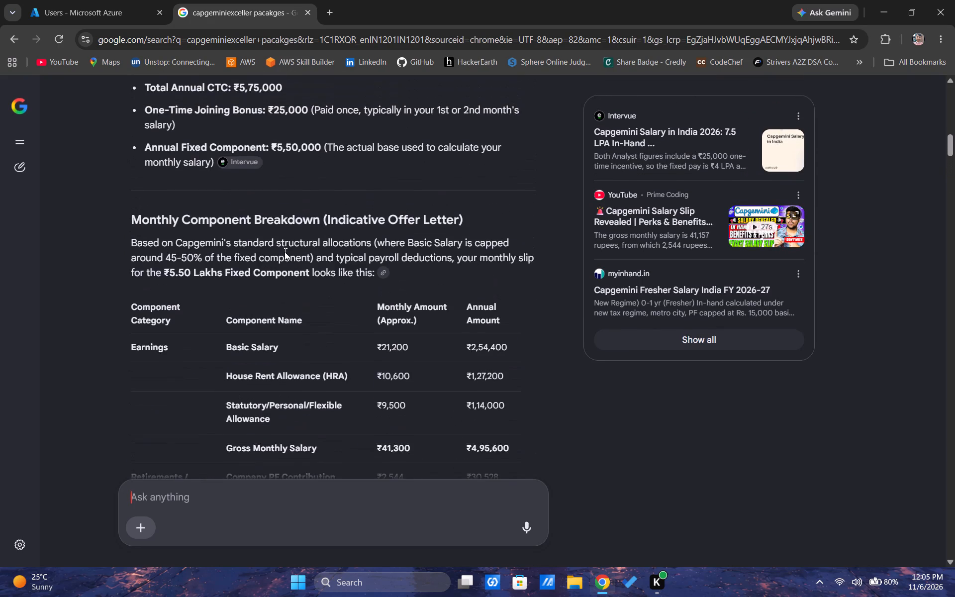
{"action": "scroll", "coordinate": [285, 252], "scroll_direction": "up", "scroll_amount": 1}
{"action": "scroll", "coordinate": [285, 252], "scroll_direction": "down", "scroll_amount": 3}
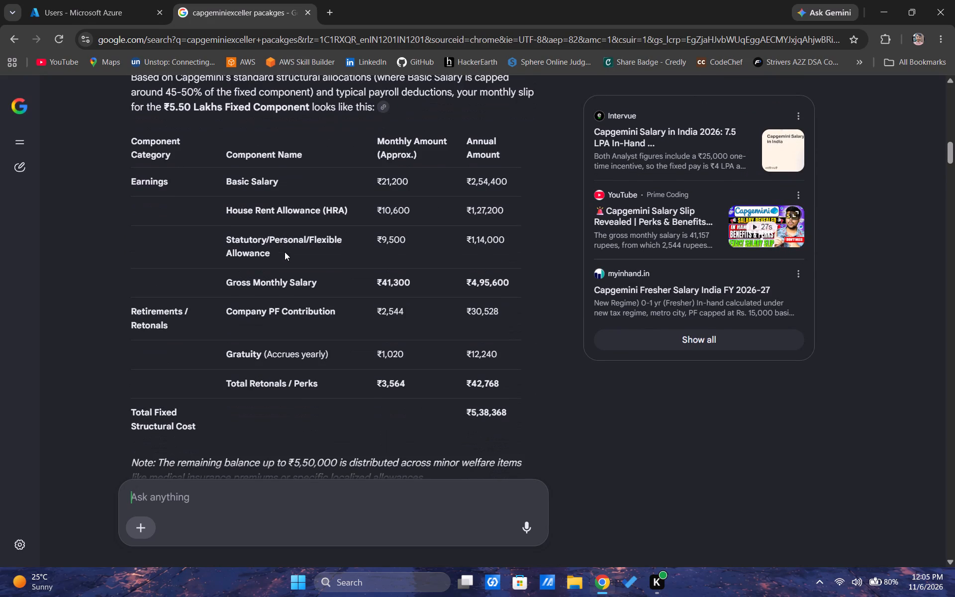
{"action": "left_click_drag", "start_coordinate": [357, 211], "coordinate": [246, 215]}
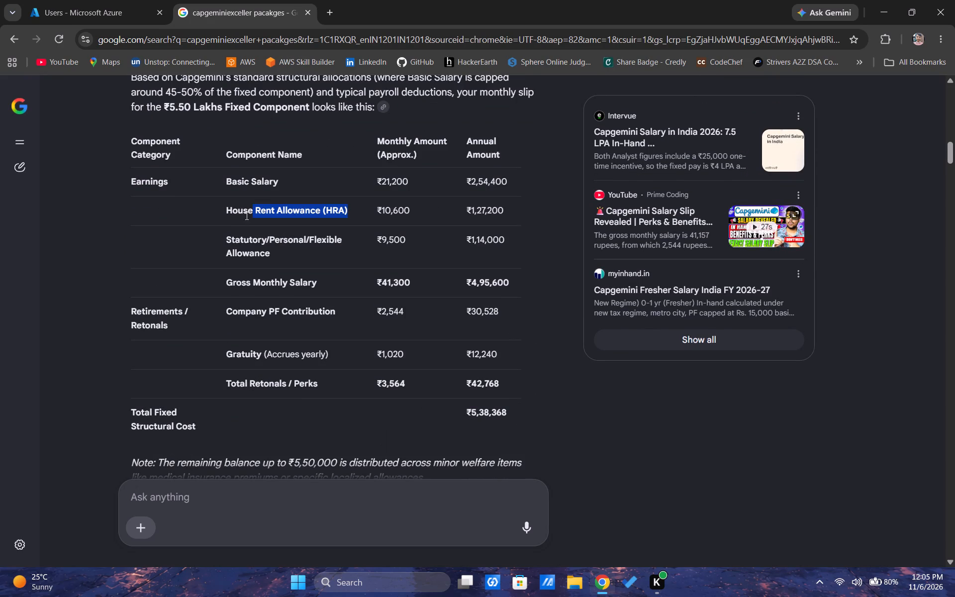
{"action": "left_click_drag", "start_coordinate": [246, 215], "coordinate": [215, 214]}
{"action": "left_click", "coordinate": [215, 214]}
{"action": "left_click_drag", "start_coordinate": [217, 236], "coordinate": [274, 255]}
{"action": "left_click", "coordinate": [274, 255]}
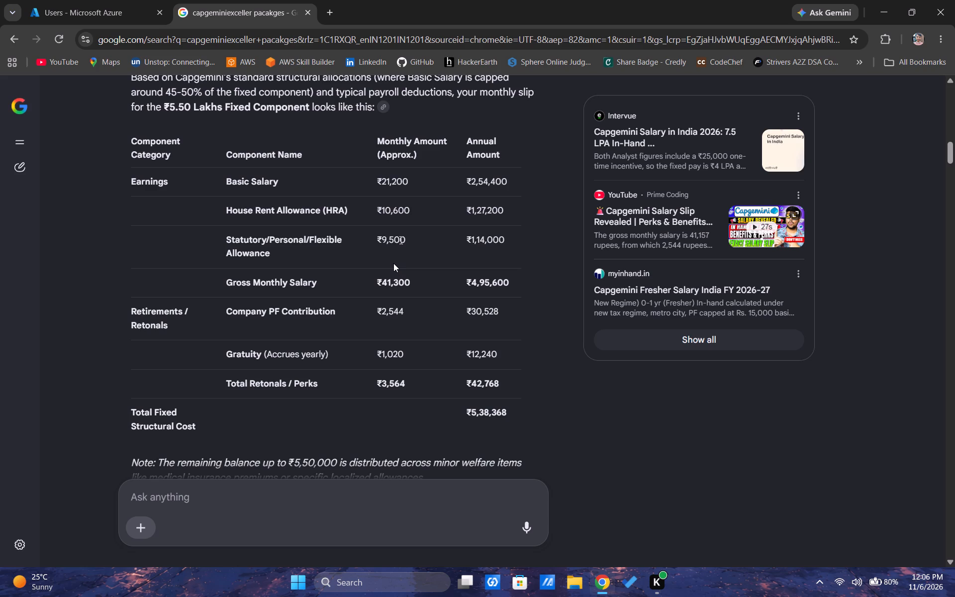
{"action": "scroll", "coordinate": [392, 263], "scroll_direction": "left", "scroll_amount": 1}
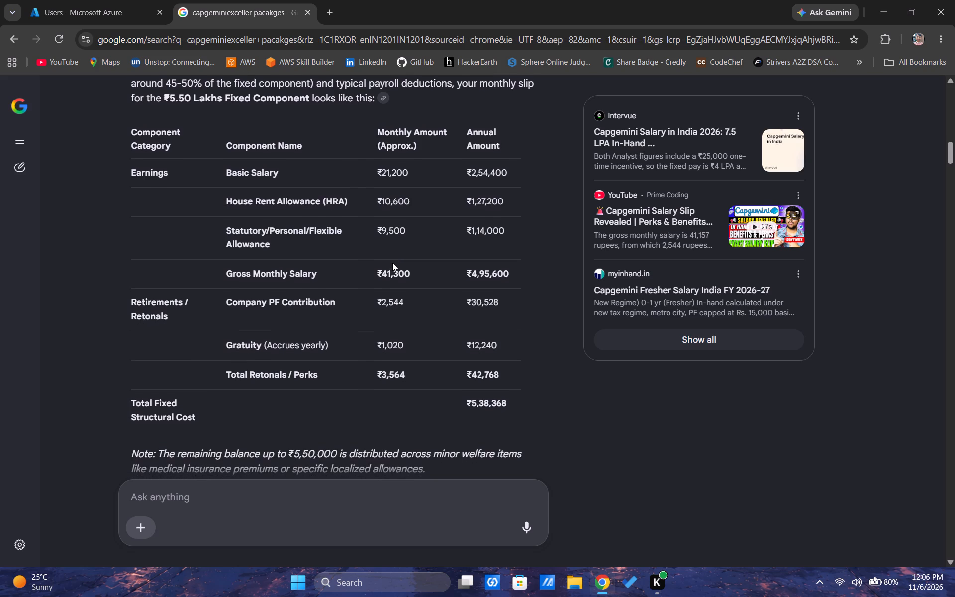
{"action": "scroll", "coordinate": [392, 263], "scroll_direction": "left", "scroll_amount": 1}
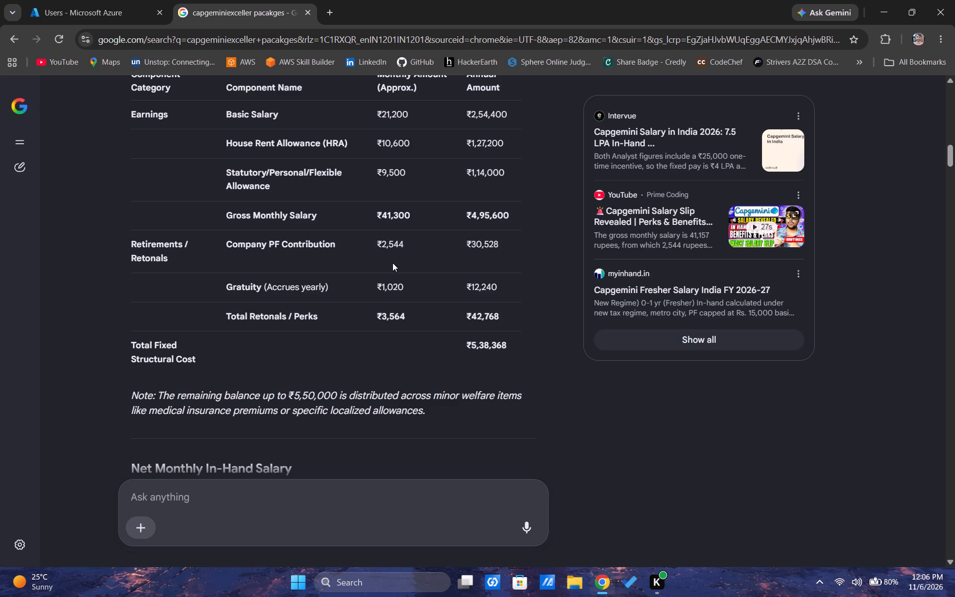
Read the Net Monthly In-Hand Salary section with its deductions, and close the conversation's browser tab.
{"action": "scroll", "coordinate": [392, 263], "scroll_direction": "down", "scroll_amount": 2}
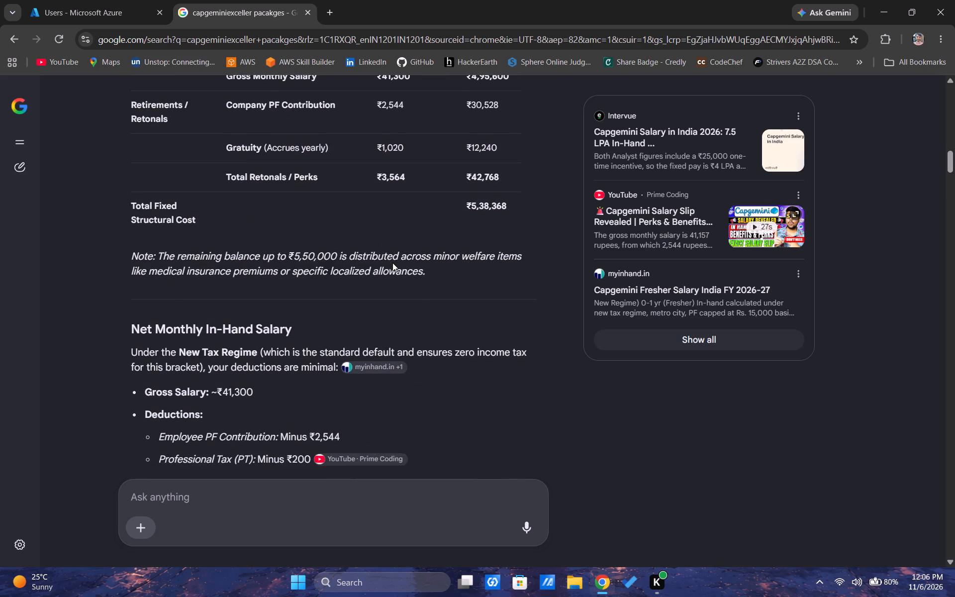
{"action": "scroll", "coordinate": [392, 263], "scroll_direction": "down", "scroll_amount": 2}
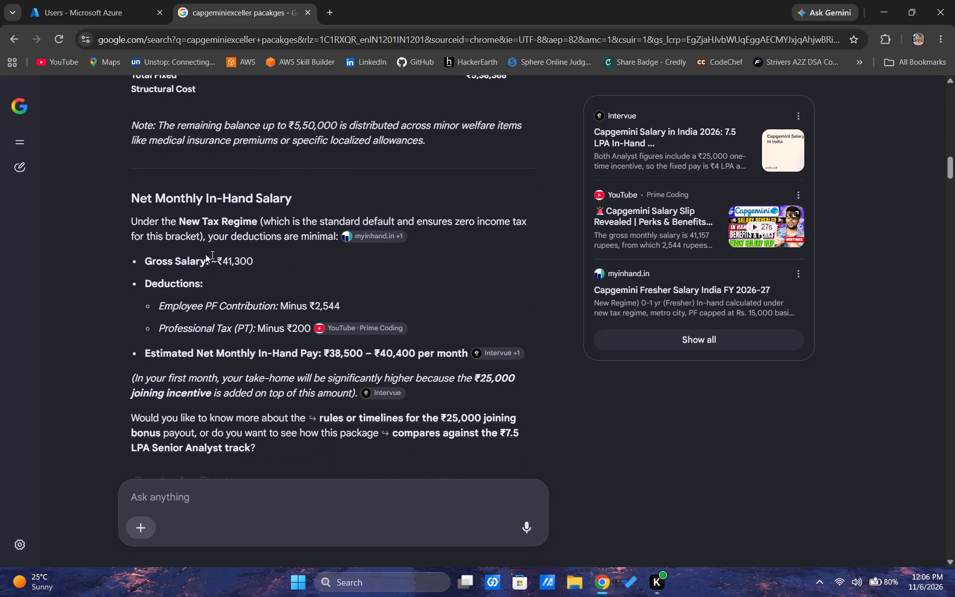
{"action": "left_click_drag", "start_coordinate": [204, 254], "coordinate": [257, 266]}
{"action": "left_click", "coordinate": [257, 266]}
{"action": "left_click_drag", "start_coordinate": [154, 306], "coordinate": [167, 308]}
{"action": "left_click_drag", "start_coordinate": [167, 308], "coordinate": [124, 334]}
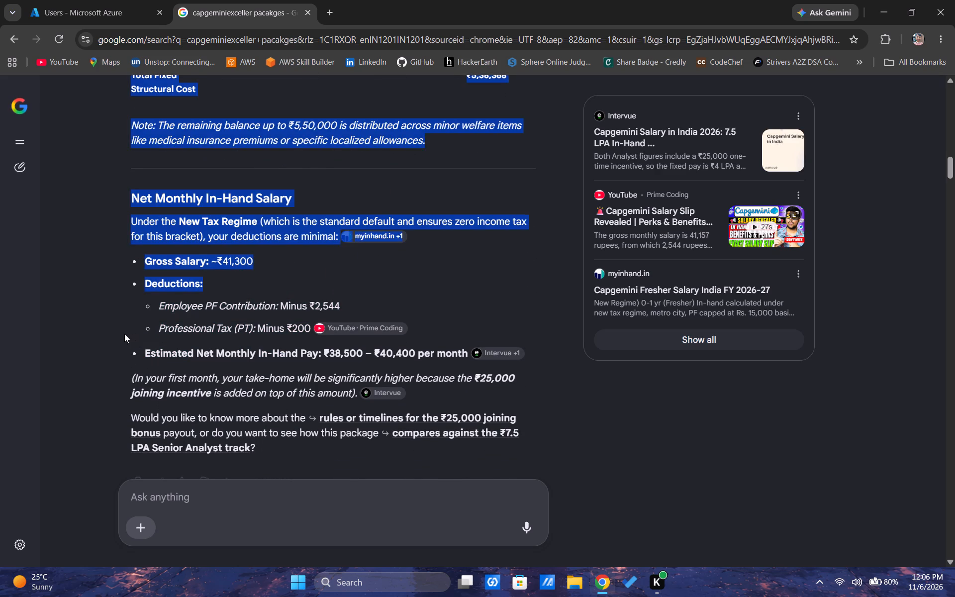
{"action": "left_click", "coordinate": [124, 334]}
{"action": "scroll", "coordinate": [124, 334], "scroll_direction": "down", "scroll_amount": 1}
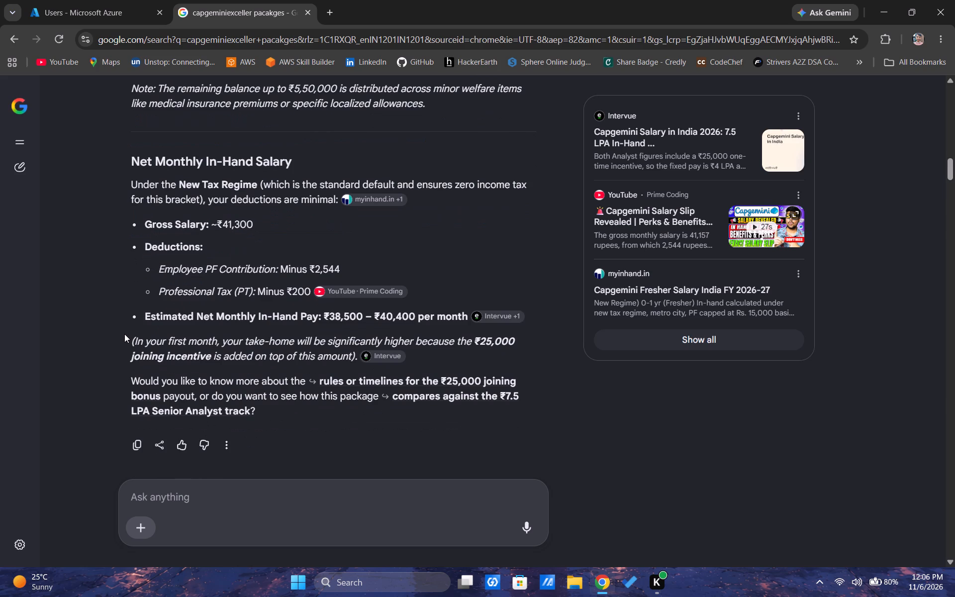
{"action": "scroll", "coordinate": [124, 334], "scroll_direction": "down", "scroll_amount": 1}
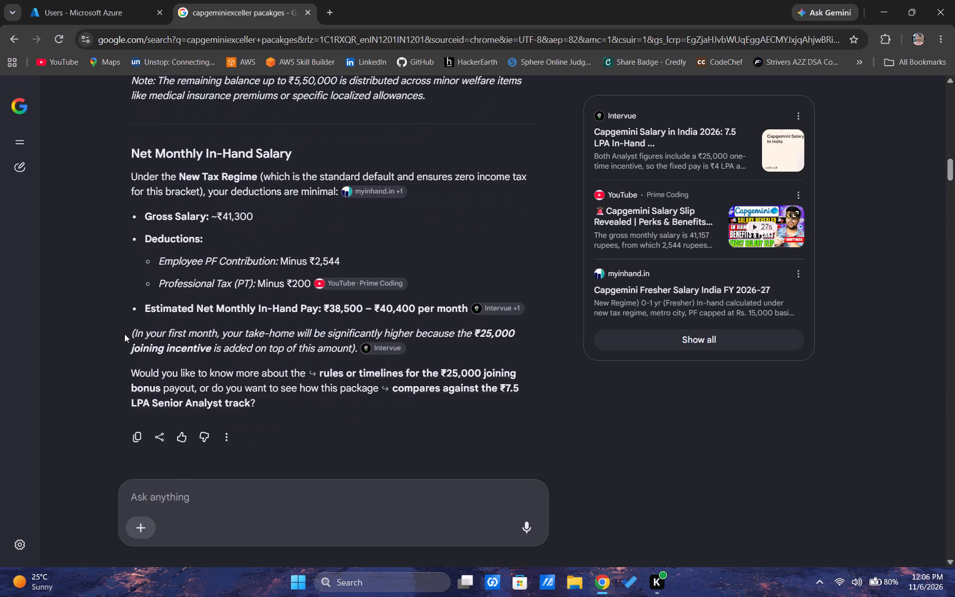
{"action": "scroll", "coordinate": [124, 334], "scroll_direction": "down", "scroll_amount": 1}
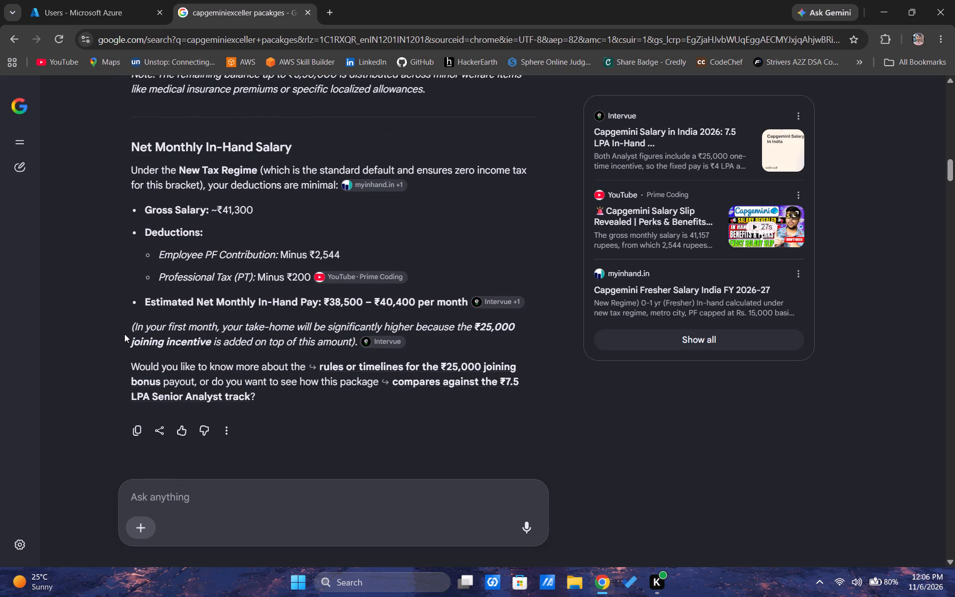
{"action": "left_click", "coordinate": [306, 11]}
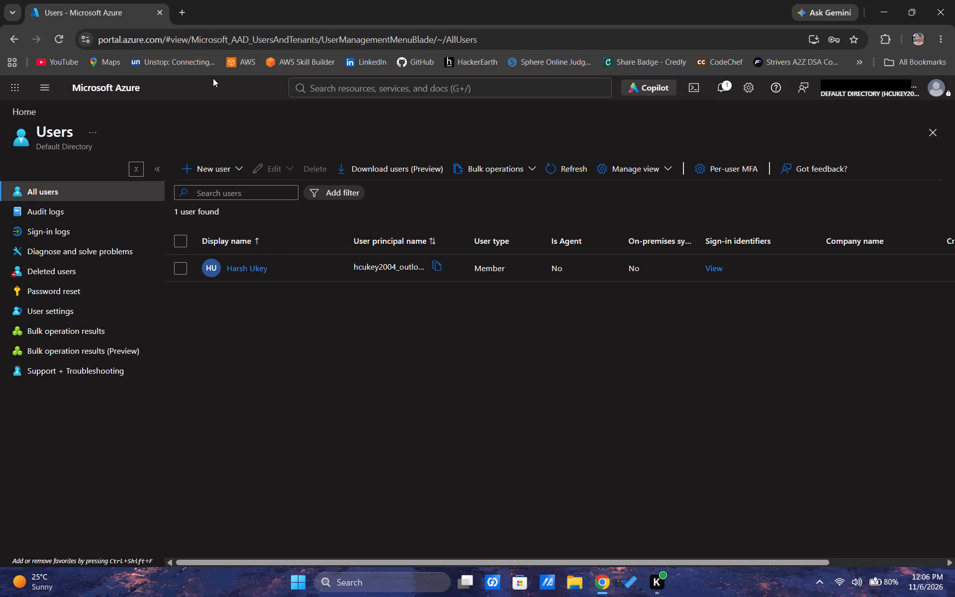
Reopen the AI Mode search "capgeminiexceller pacakges" in a new tab and look through the cloud training modules and allocation advice.
{"action": "left_click", "coordinate": [181, 9]}
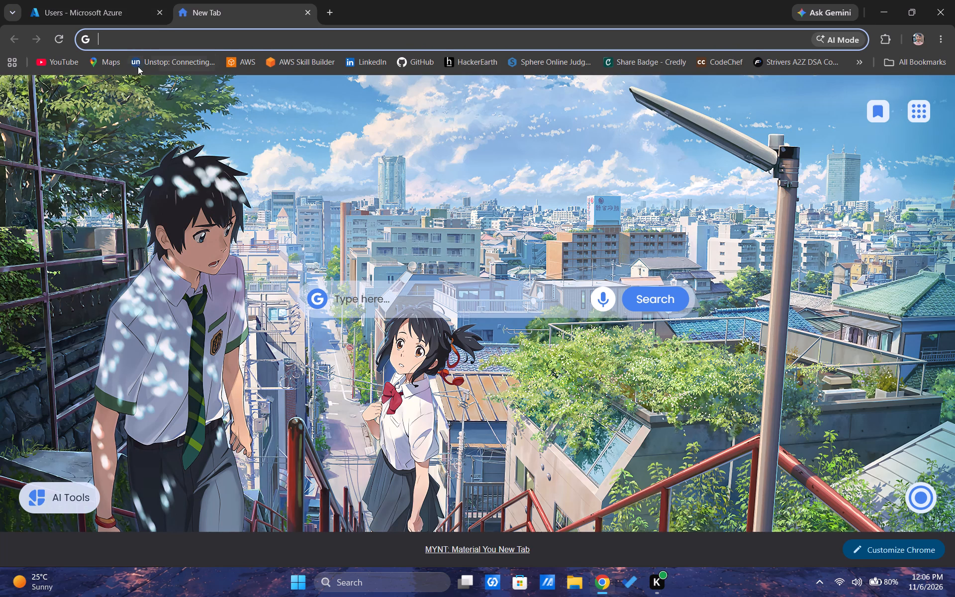
{"action": "key", "text": "Tab"}
{"action": "key", "text": "Return"}
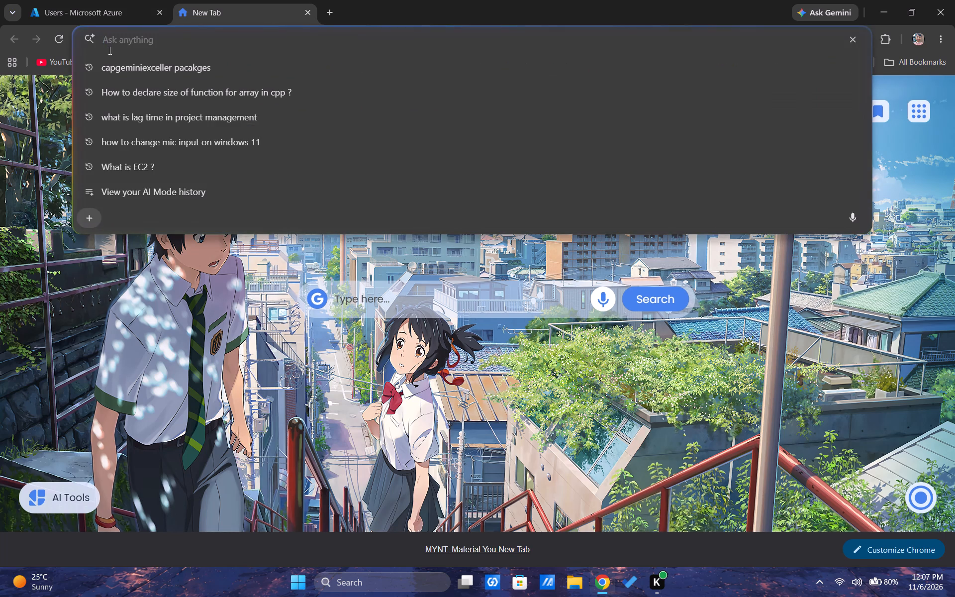
{"action": "double_click", "coordinate": [109, 66]}
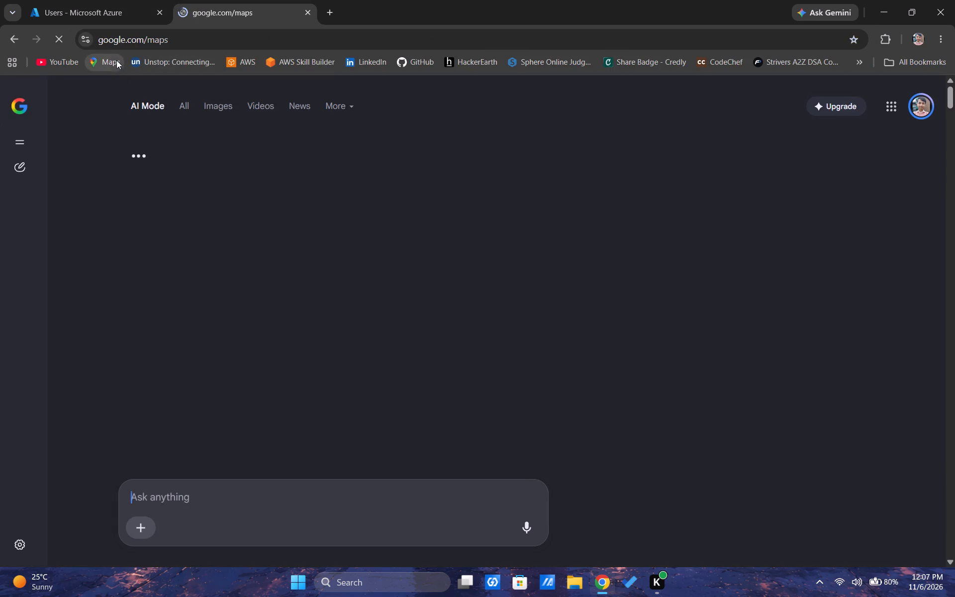
{"action": "left_click", "coordinate": [13, 40]}
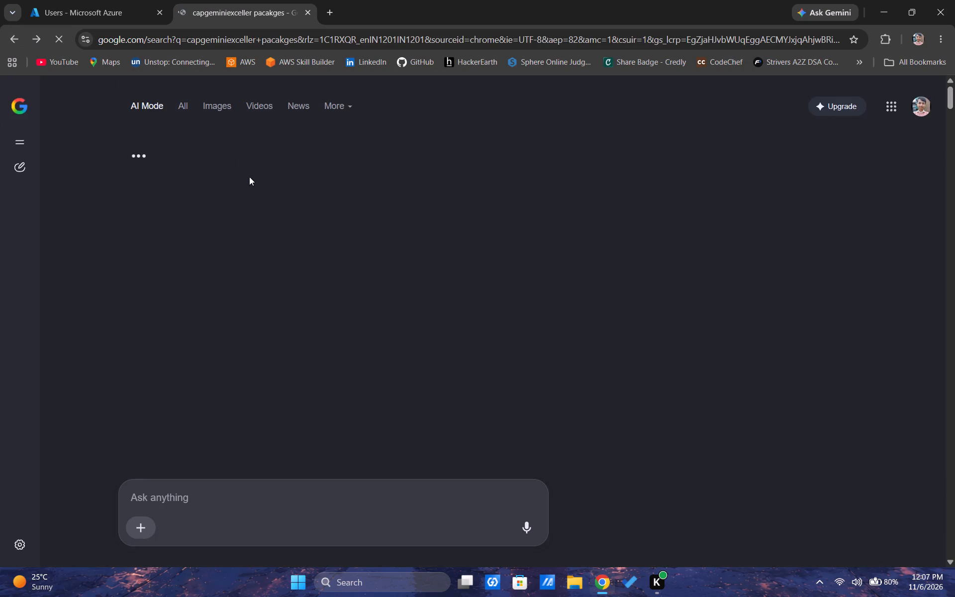
{"action": "scroll", "coordinate": [322, 545], "scroll_direction": "down", "scroll_amount": 11}
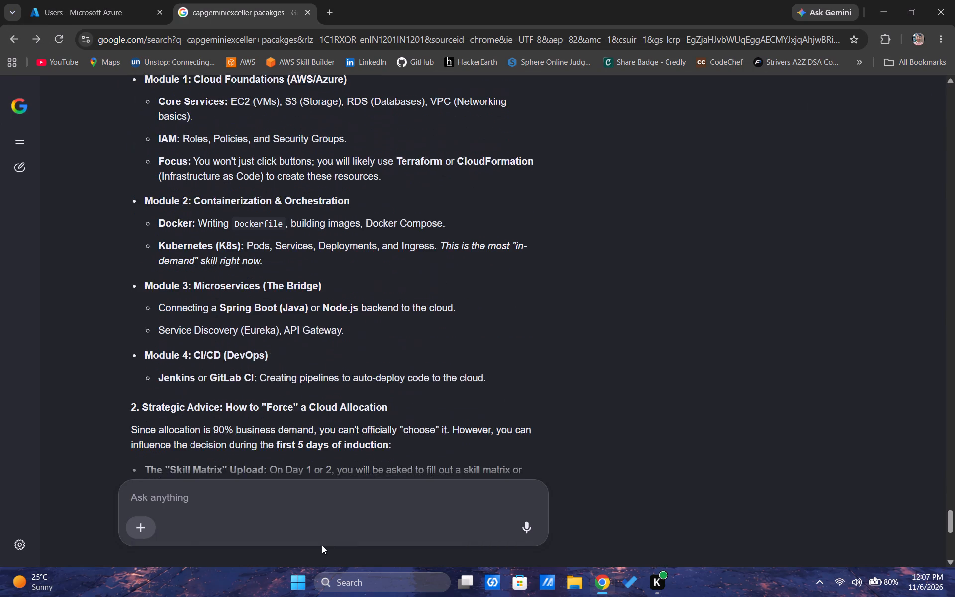
{"action": "scroll", "coordinate": [322, 545], "scroll_direction": "down", "scroll_amount": 15}
{"action": "scroll", "coordinate": [322, 545], "scroll_direction": "up", "scroll_amount": 3}
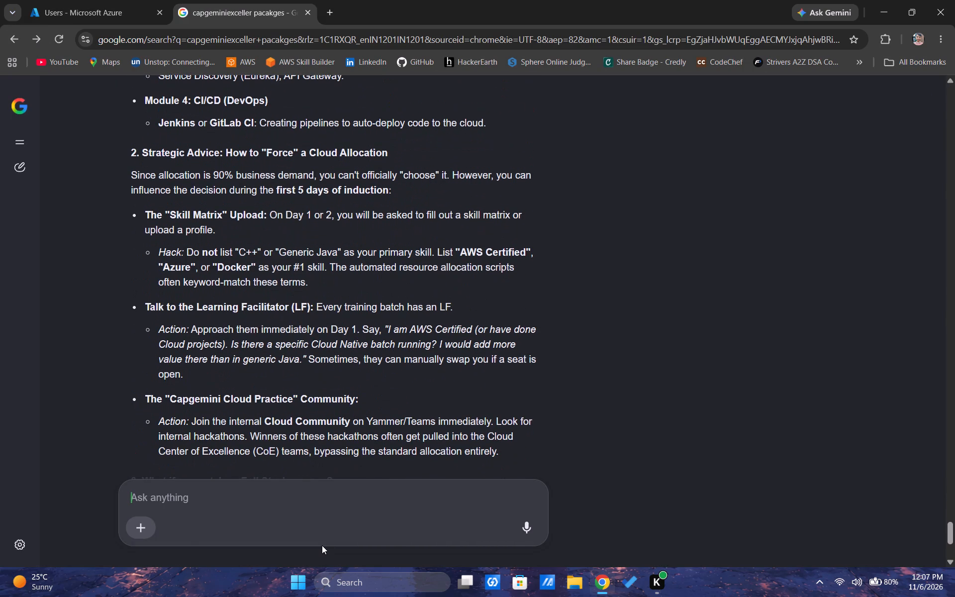
Switch back to the Azure portal, search for Iam and open Billing access control (IAM).
{"action": "left_click", "coordinate": [95, 0]}
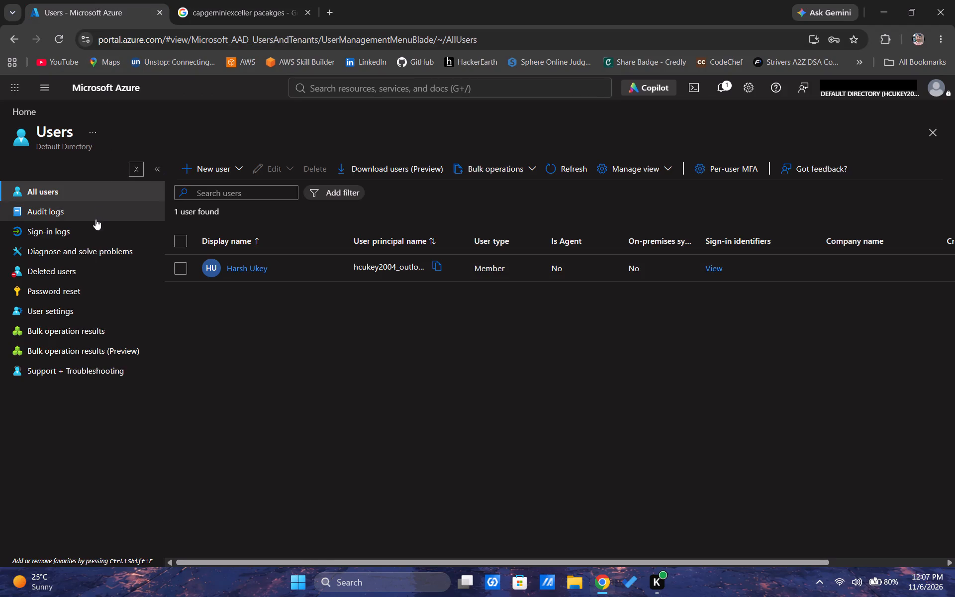
{"action": "left_click", "coordinate": [360, 87]}
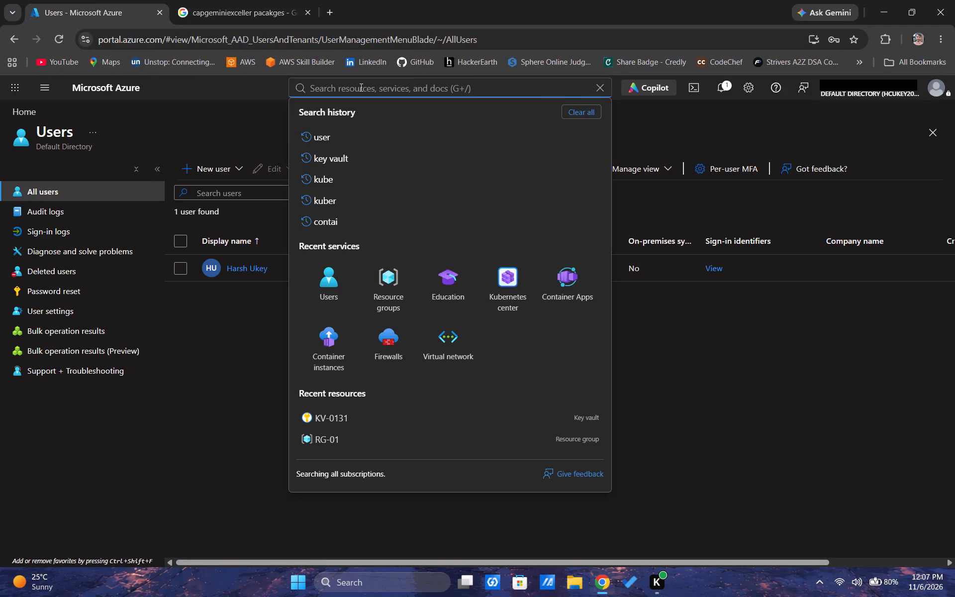
{"action": "type", "text": "Iam"}
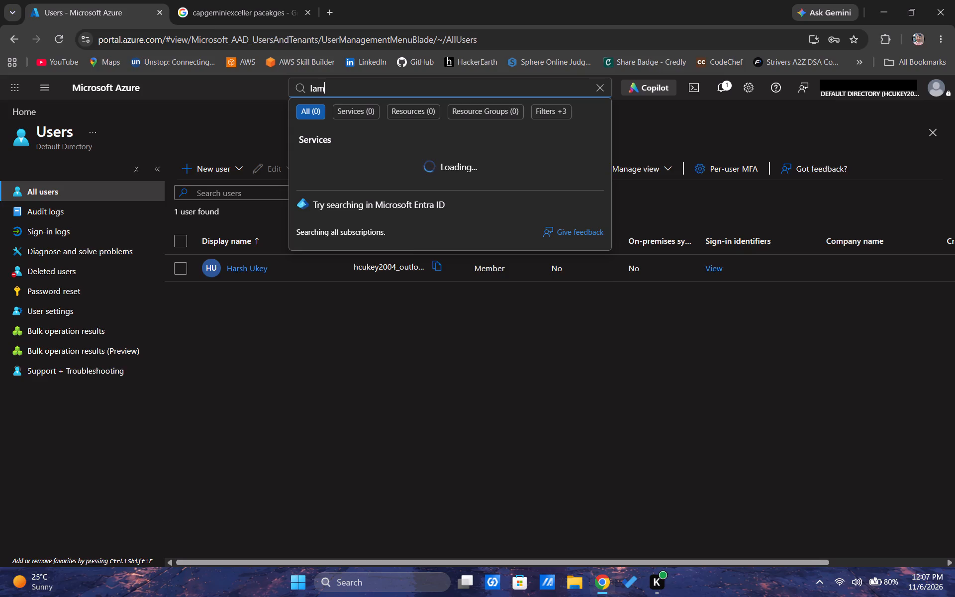
{"action": "key", "text": "Return"}
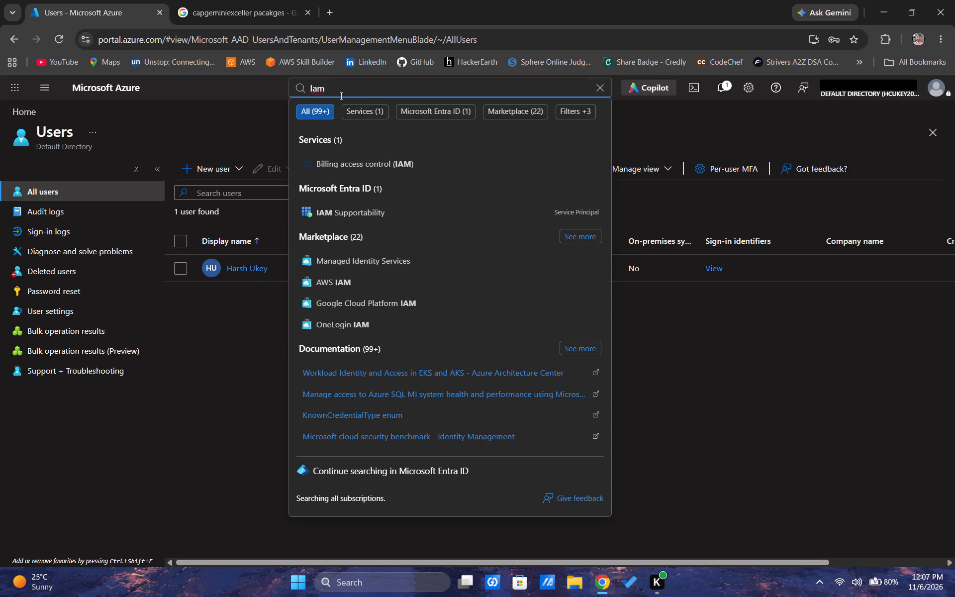
{"action": "left_click", "coordinate": [373, 160]}
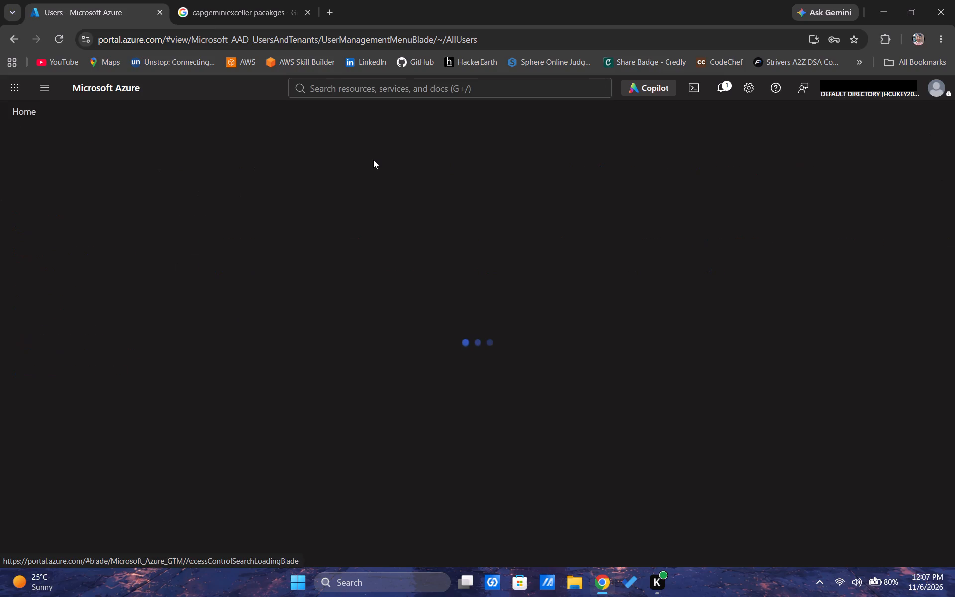
Search the portal for access.
{"action": "left_click", "coordinate": [326, 85]}
{"action": "type", "text": "access"}
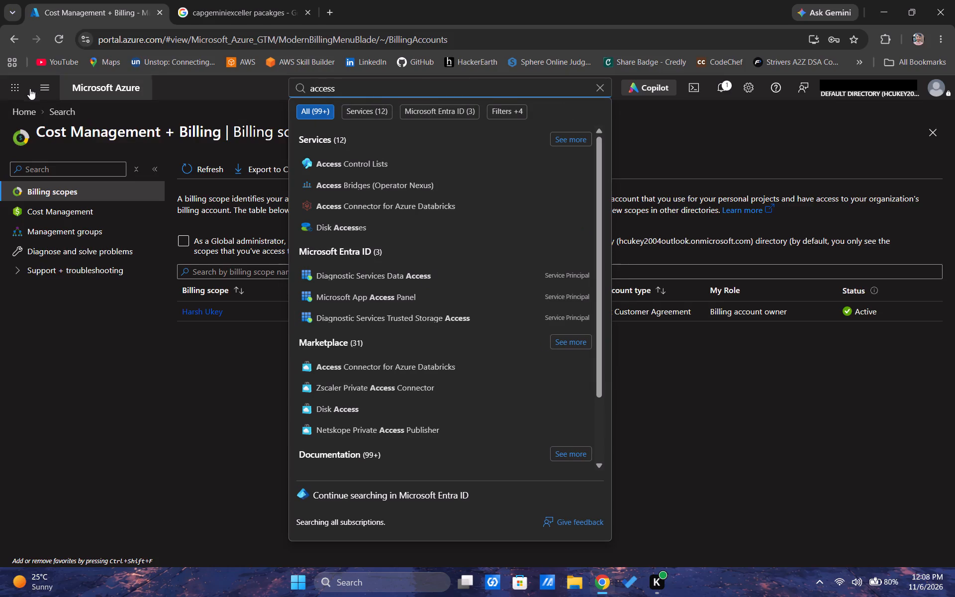
Return to the portal home, open the full list of recent resources and refresh it.
{"action": "left_click", "coordinate": [26, 105]}
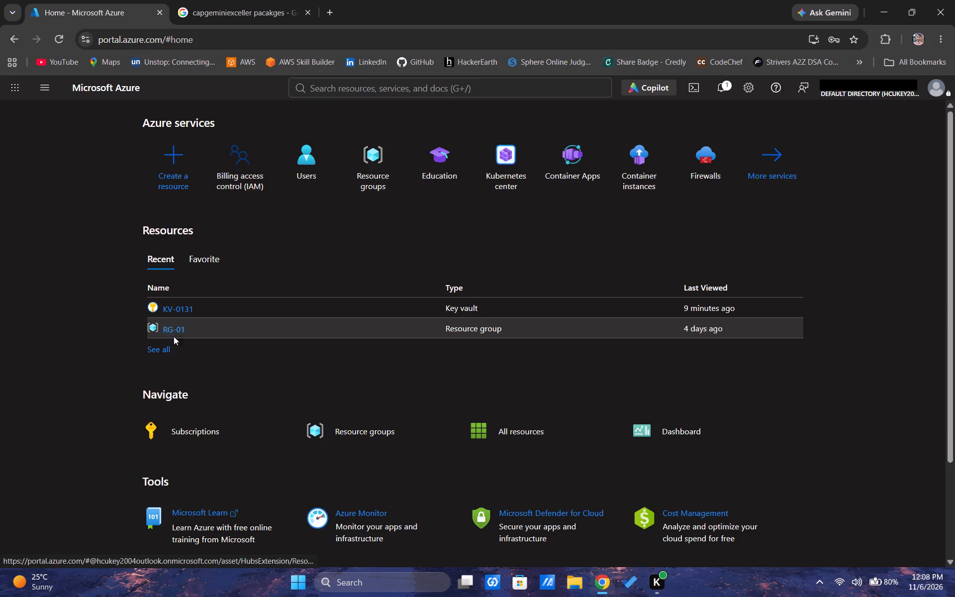
{"action": "left_click", "coordinate": [164, 346]}
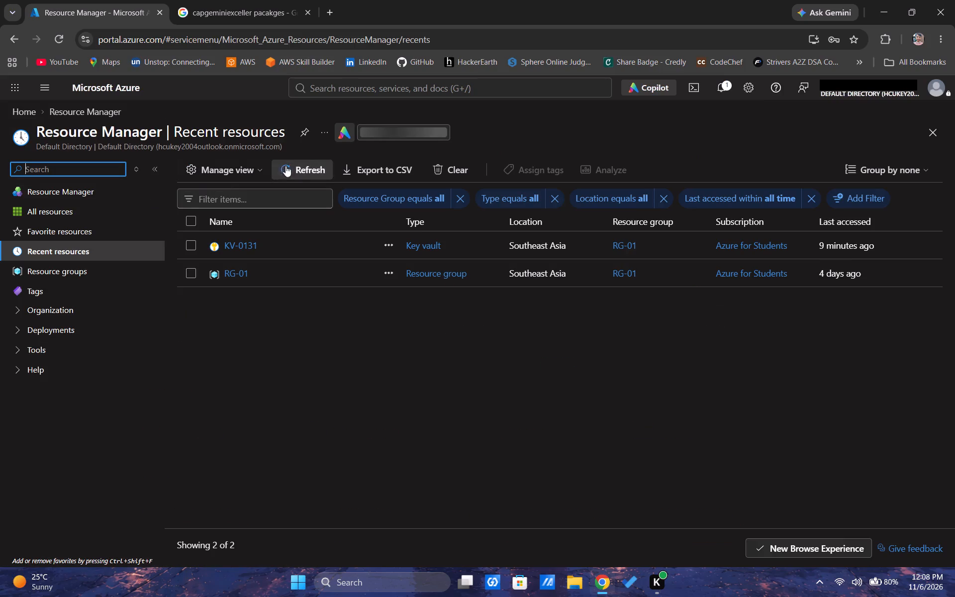
{"action": "left_click", "coordinate": [286, 167]}
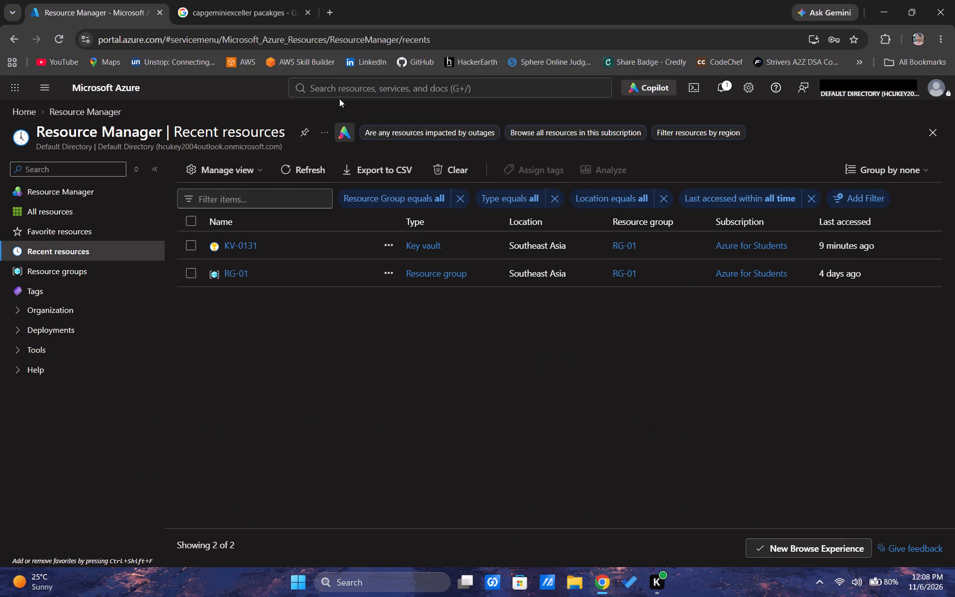
Search the portal for access, open Access Control Lists, look at its creation form and return to the portal home.
{"action": "left_click", "coordinate": [345, 85]}
{"action": "type", "text": "ac"}
{"action": "type", "text": "cee"}
{"action": "key", "text": "BackSpace"}
{"action": "type", "text": "ssv"}
{"action": "key", "text": "BackSpace"}
{"action": "type", "text": "="}
{"action": "key", "text": "space"}
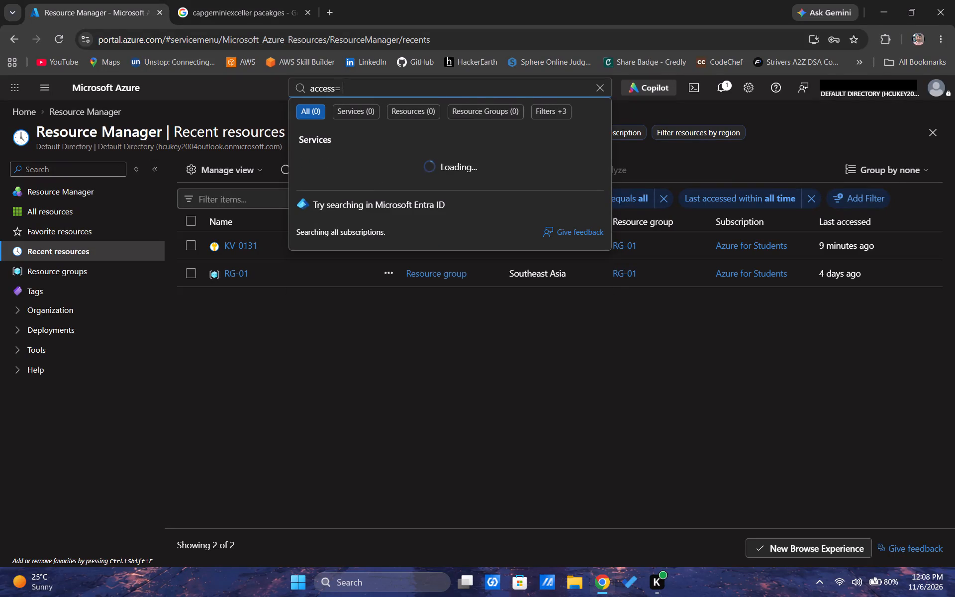
{"action": "key", "text": "BackSpace"}
{"action": "key", "text": "BackSpace"}
{"action": "key", "text": "space"}
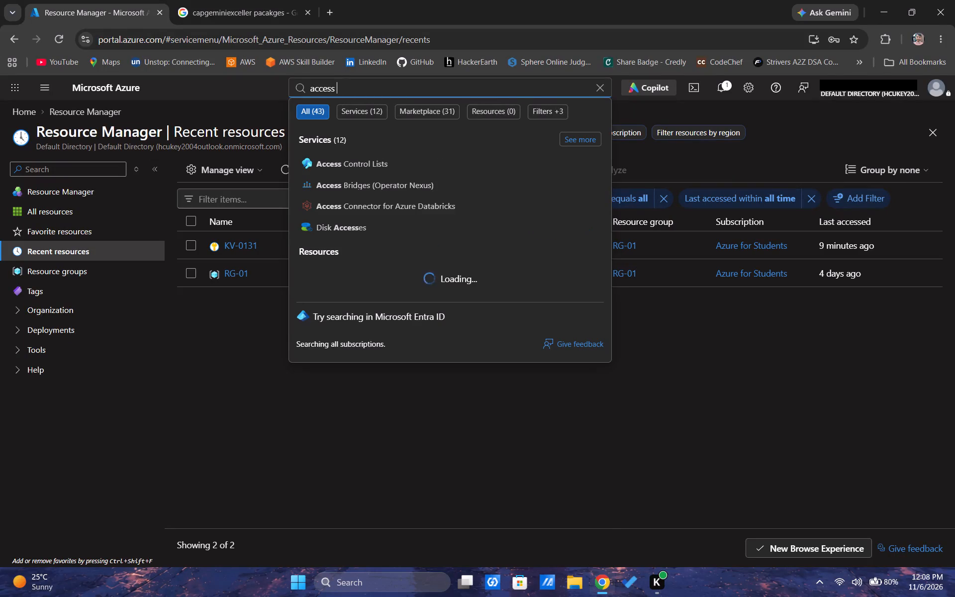
{"action": "key", "text": "Down"}
{"action": "key", "text": "Down"}
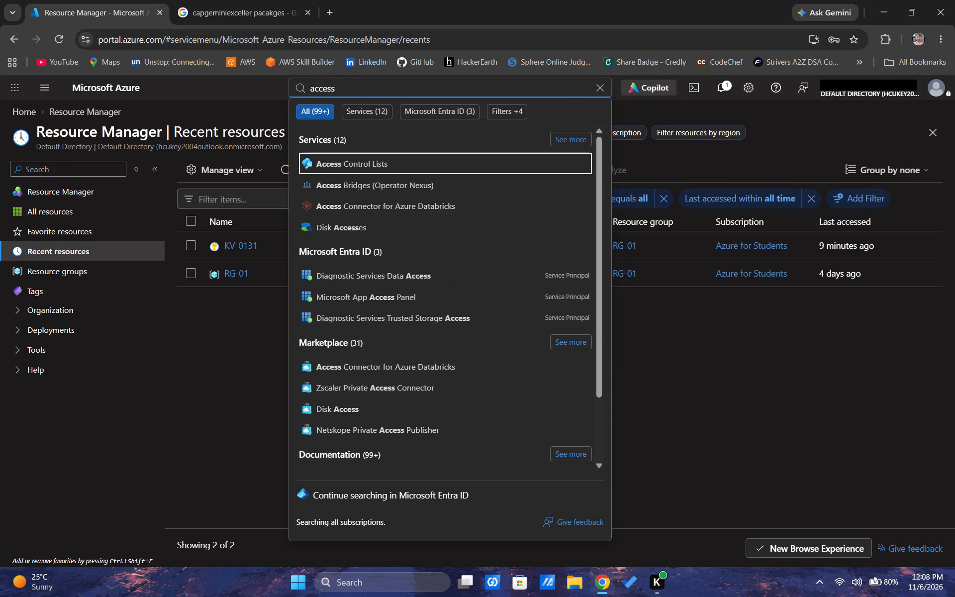
{"action": "key", "text": "Return"}
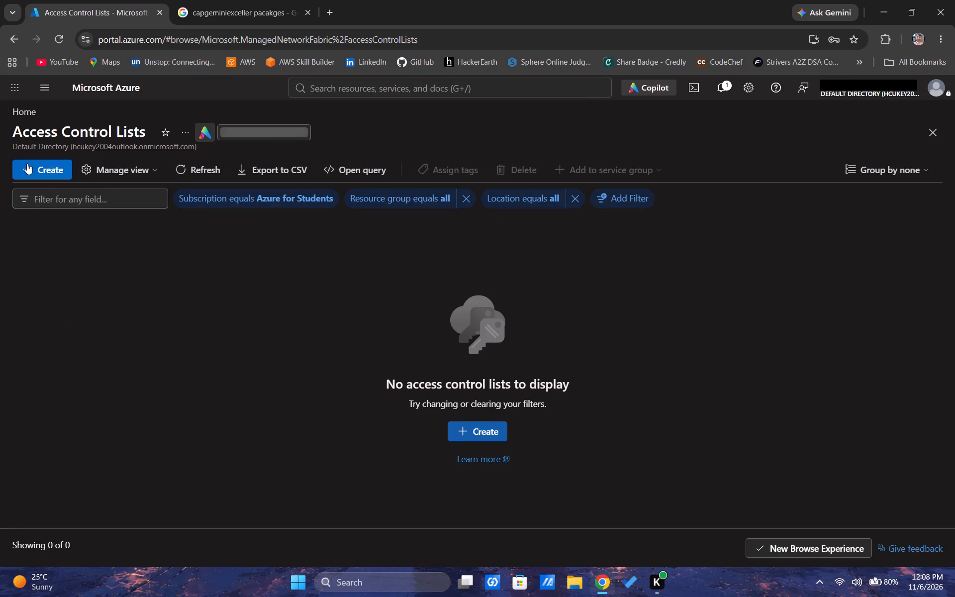
{"action": "left_click", "coordinate": [27, 163]}
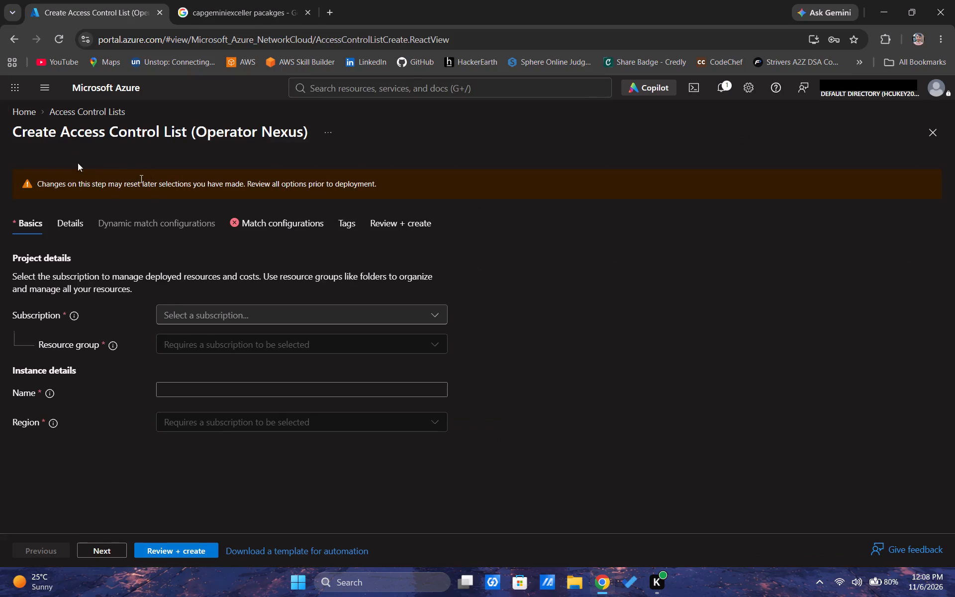
{"action": "left_click", "coordinate": [18, 106]}
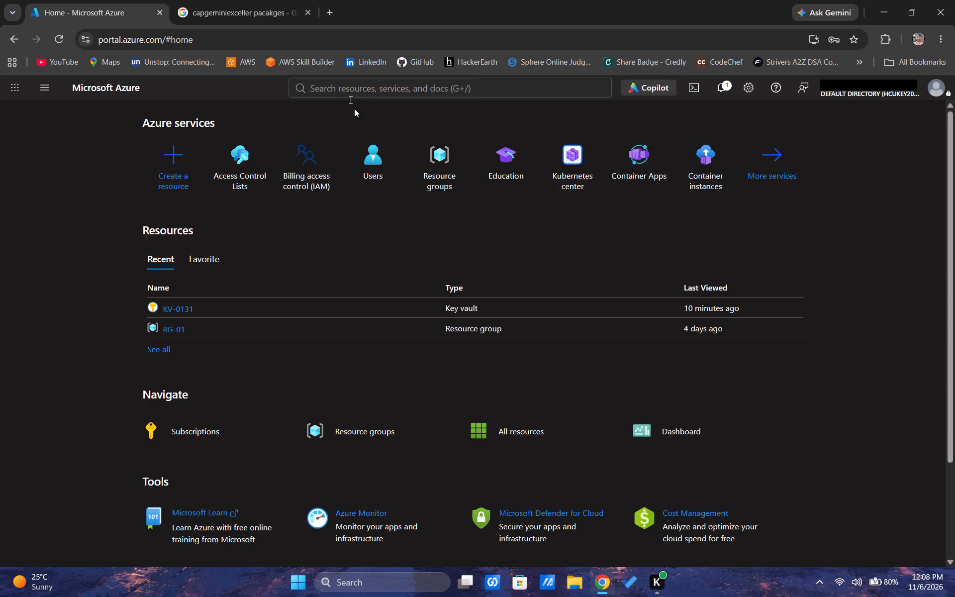
Open User-01 from the directory's users and view the user's assigned directory roles.
{"action": "left_click", "coordinate": [379, 157]}
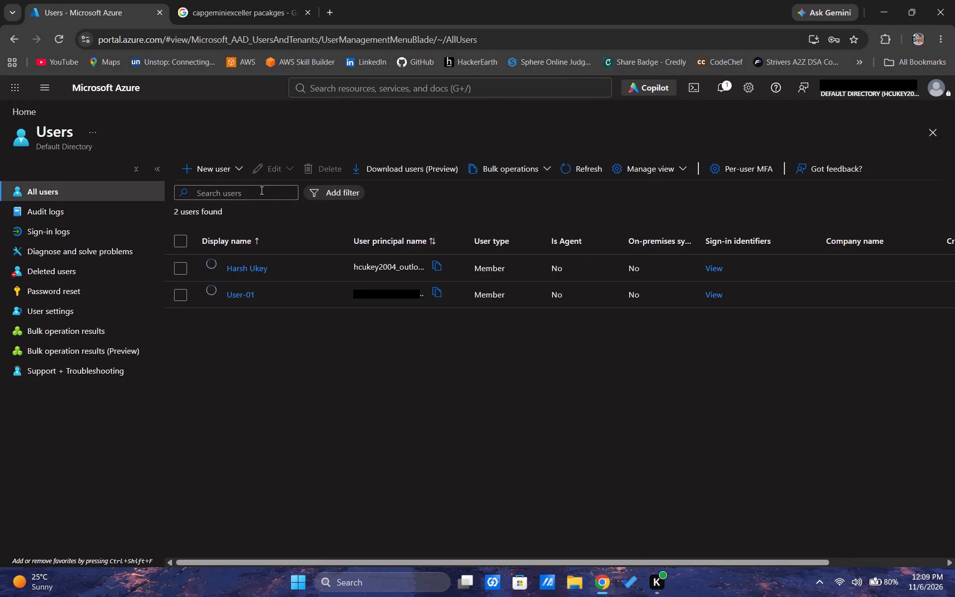
{"action": "left_click", "coordinate": [240, 293]}
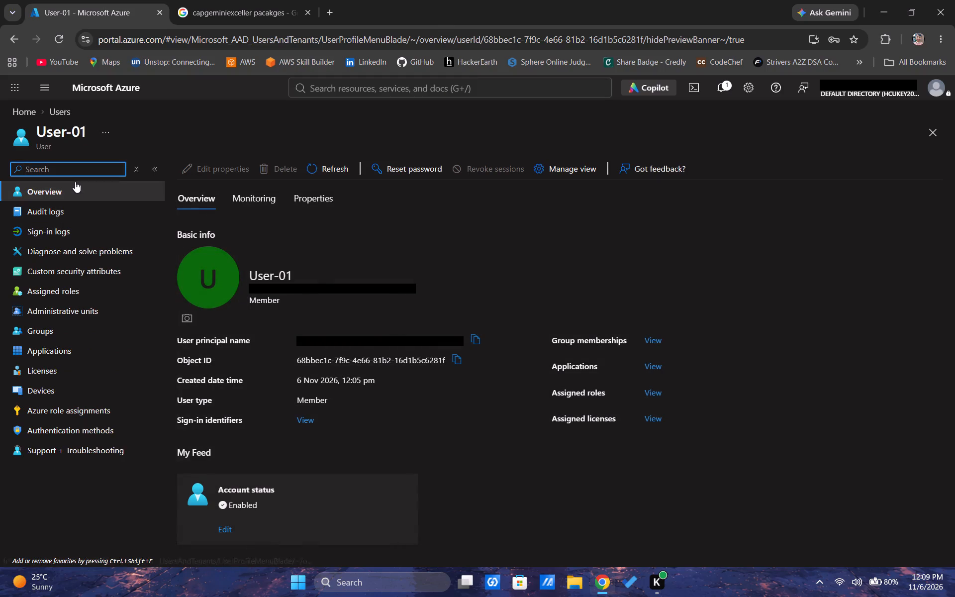
{"action": "left_click", "coordinate": [78, 284]}
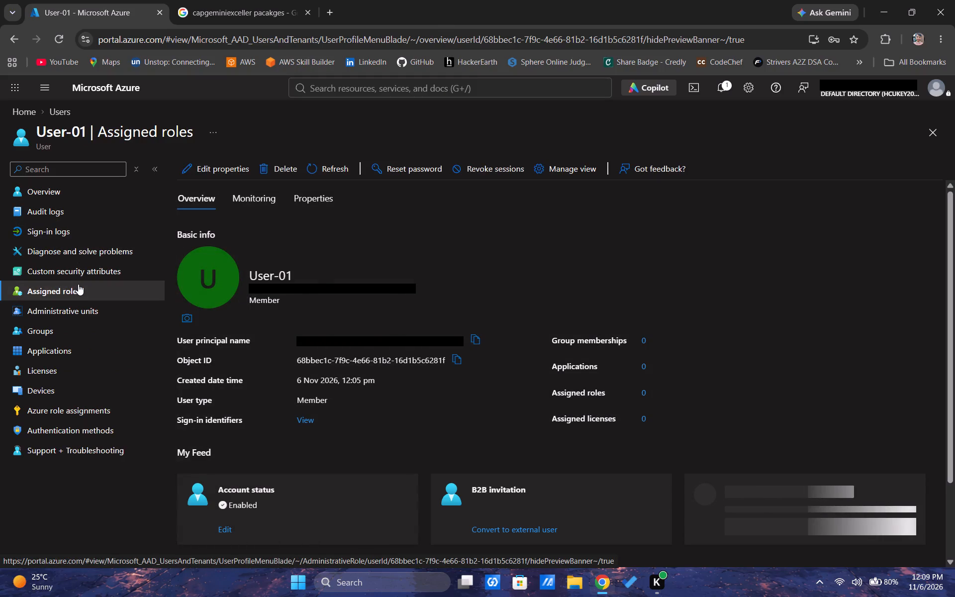
{"action": "scroll", "coordinate": [328, 426], "scroll_direction": "up", "scroll_amount": 1}
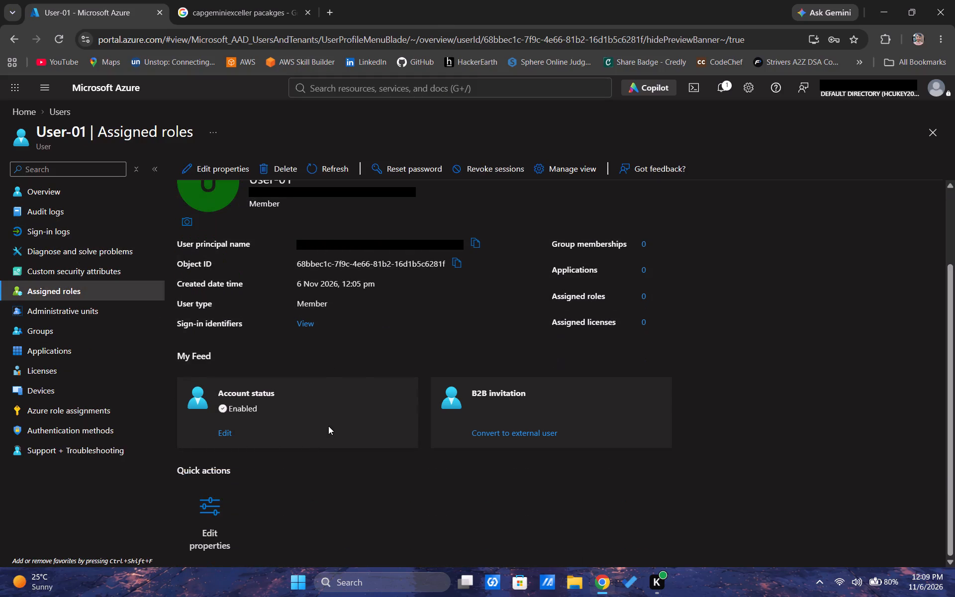
{"action": "scroll", "coordinate": [328, 426], "scroll_direction": "up", "scroll_amount": 1}
{"action": "scroll", "coordinate": [328, 426], "scroll_direction": "down", "scroll_amount": 1}
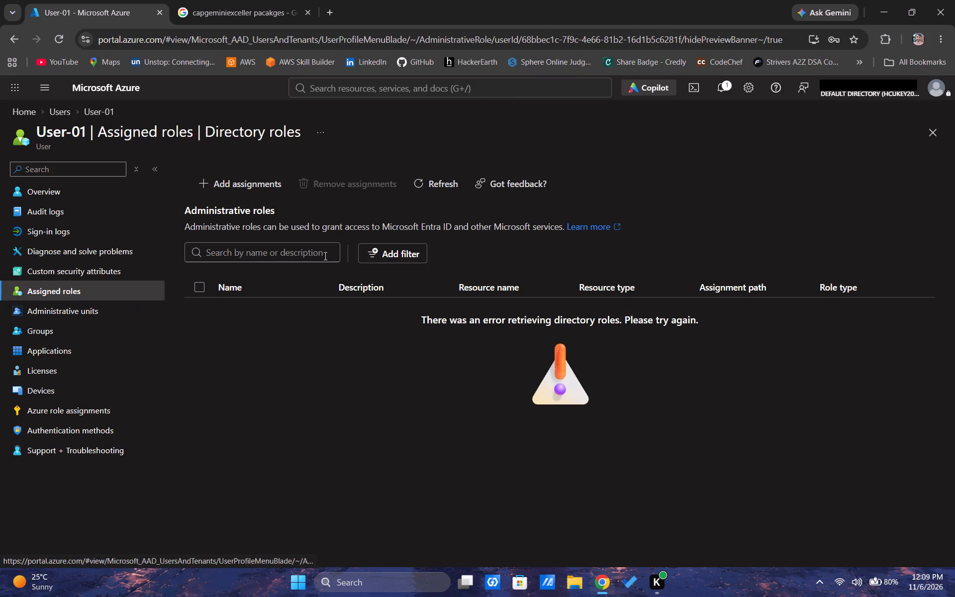
Start adding a role assignment for User-01, search the directory roles for key and keyvaul, and clear the search.
{"action": "left_click", "coordinate": [237, 190]}
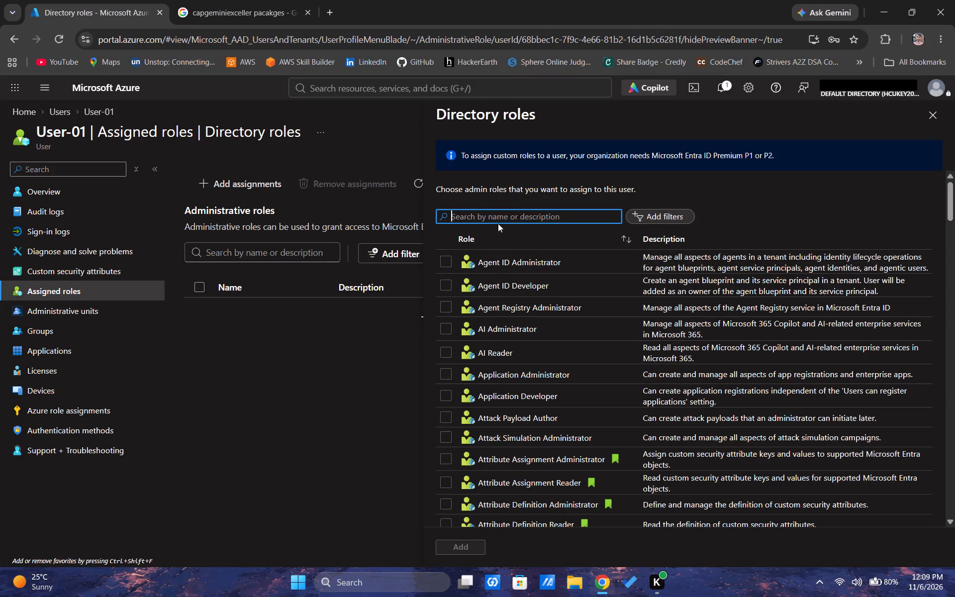
{"action": "type", "text": "key"}
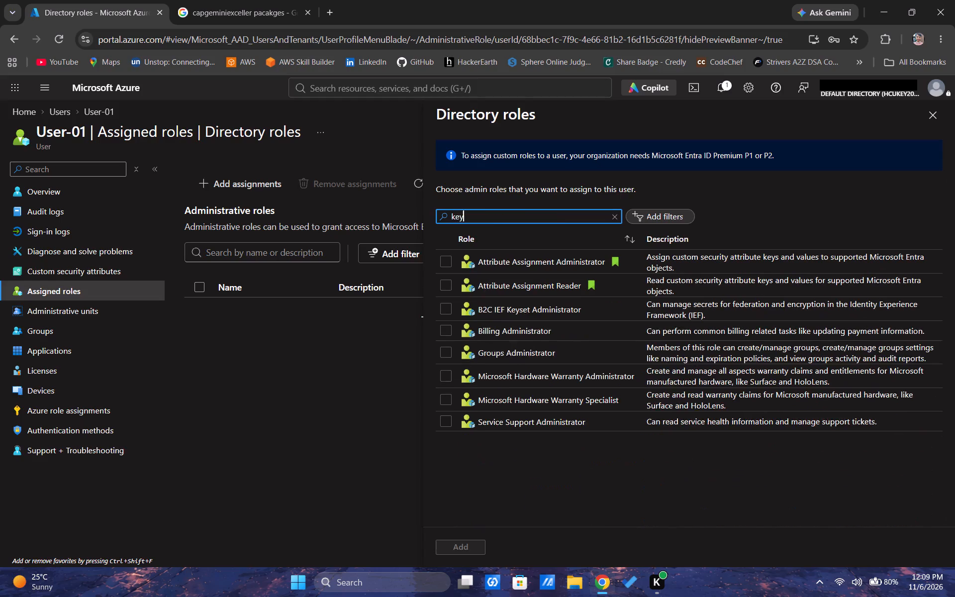
{"action": "key", "text": "space"}
{"action": "key", "text": "BackSpace"}
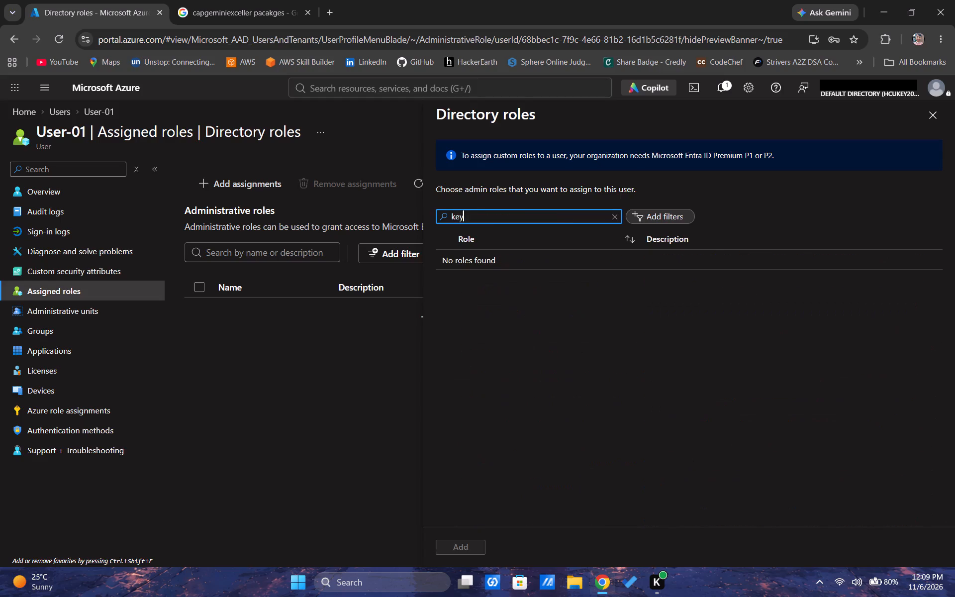
{"action": "key", "text": "BackSpace"}
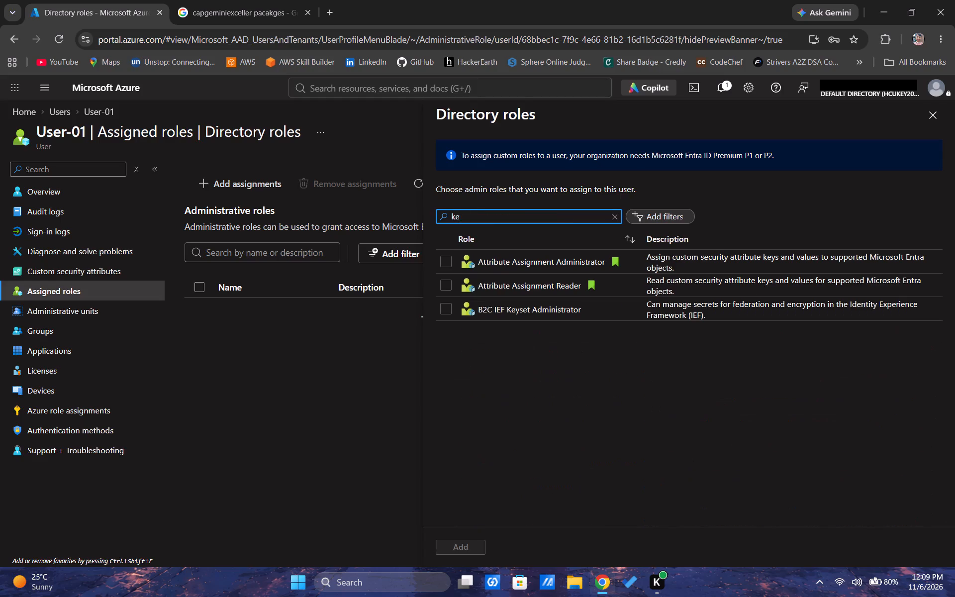
{"action": "type", "text": "yva"}
{"action": "type", "text": "ul"}
{"action": "key", "text": "BackSpace"}
{"action": "key", "text": "BackSpace"}
{"action": "key", "text": "BackSpace"}
{"action": "key", "text": "BackSpace"}
{"action": "key", "text": "BackSpace"}
{"action": "key", "text": "BackSpace"}
{"action": "key", "text": "BackSpace"}
{"action": "key", "text": "BackSpace"}
{"action": "key", "text": "BackSpace"}
{"action": "key", "text": "BackSpace"}
{"action": "key", "text": "BackSpace"}
{"action": "key", "text": "BackSpace"}
{"action": "key", "text": "BackSpace"}
{"action": "key", "text": "BackSpace"}
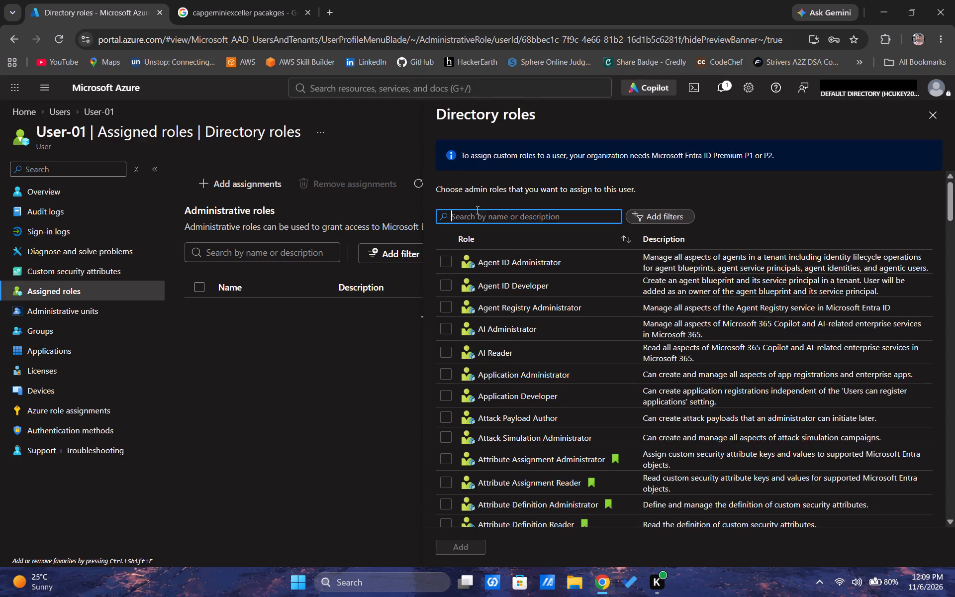
Search the directory roles for key once more, clear the search and close the role selection without assigning a role.
{"action": "left_click", "coordinate": [478, 217]}
{"action": "type", "text": "key"}
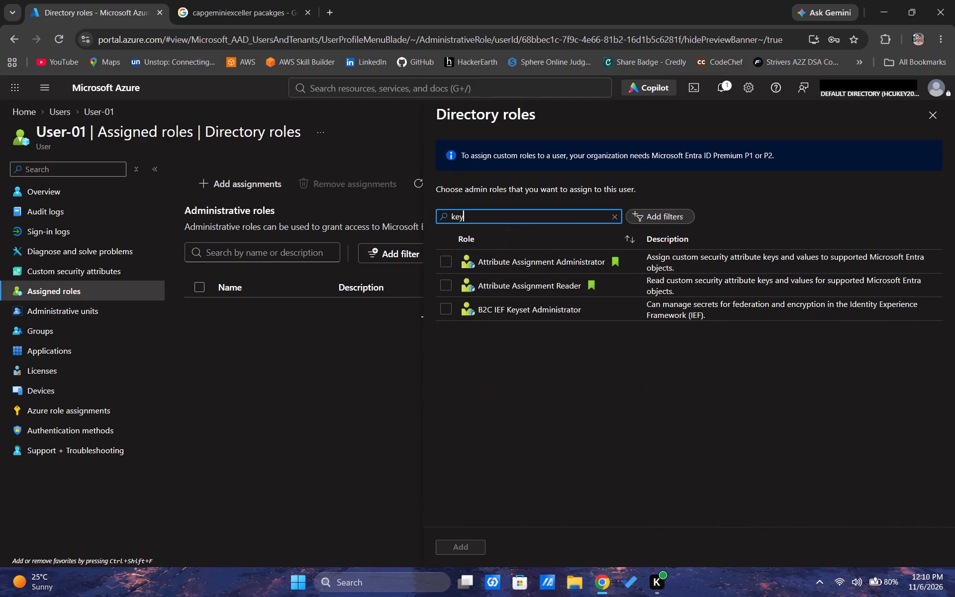
{"action": "key", "text": "BackSpace"}
{"action": "key", "text": "BackSpace"}
{"action": "key", "text": "BackSpace"}
{"action": "key", "text": "BackSpace"}
{"action": "key", "text": "BackSpace"}
{"action": "key", "text": "BackSpace"}
{"action": "key", "text": "BackSpace"}
{"action": "key", "text": "BackSpace"}
{"action": "key", "text": "BackSpace"}
{"action": "key", "text": "BackSpace"}
{"action": "key", "text": "BackSpace"}
{"action": "key", "text": "BackSpace"}
{"action": "key", "text": "BackSpace"}
{"action": "key", "text": "BackSpace"}
{"action": "key", "text": "BackSpace"}
{"action": "key", "text": "BackSpace"}
{"action": "key", "text": "BackSpace"}
{"action": "key", "text": "BackSpace"}
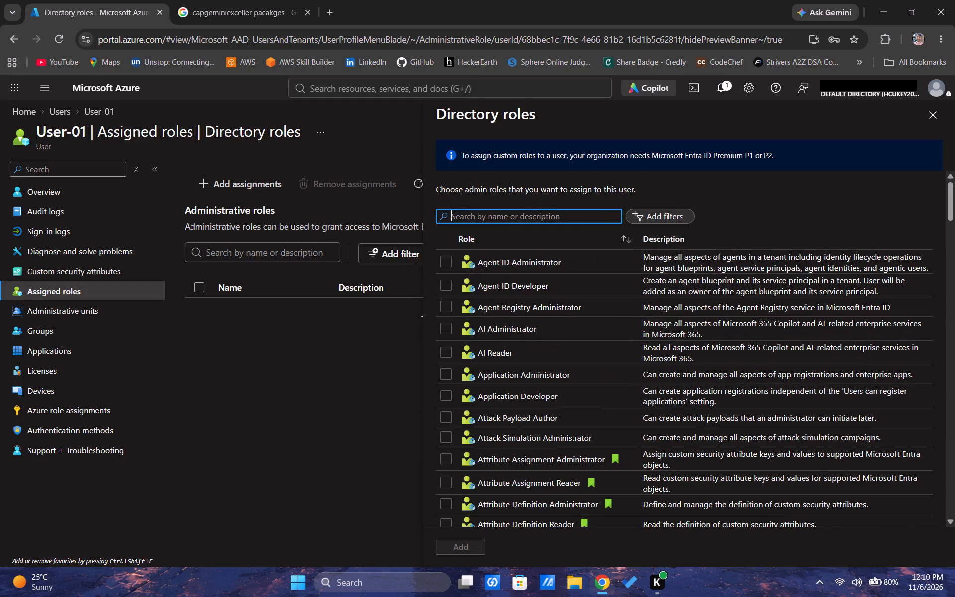
{"action": "left_click", "coordinate": [930, 114]}
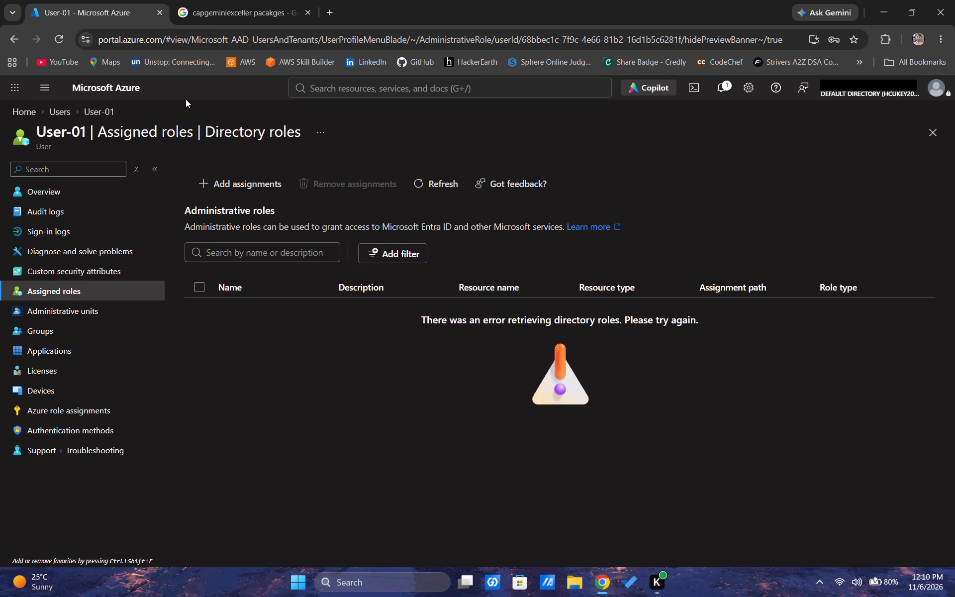
Open the resource groups list, look through the Organization and Deployments sections, and return to the portal home.
{"action": "left_click", "coordinate": [22, 112]}
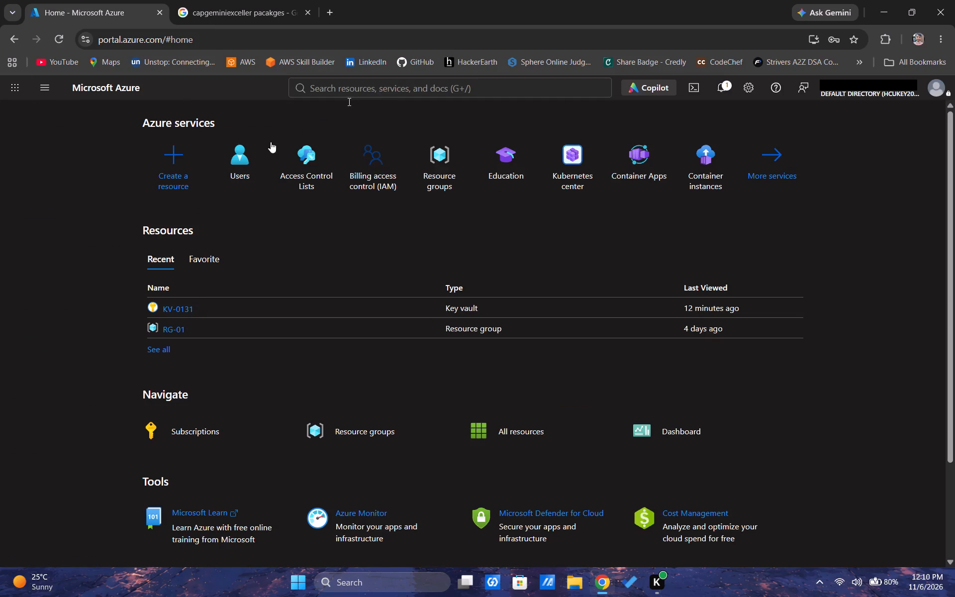
{"action": "left_click", "coordinate": [433, 169]}
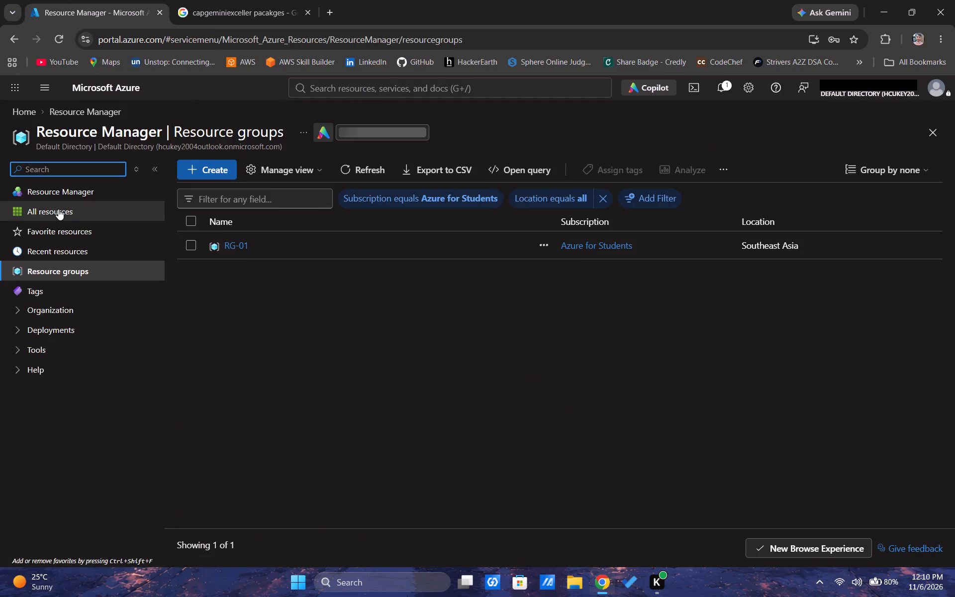
{"action": "left_click", "coordinate": [42, 308]}
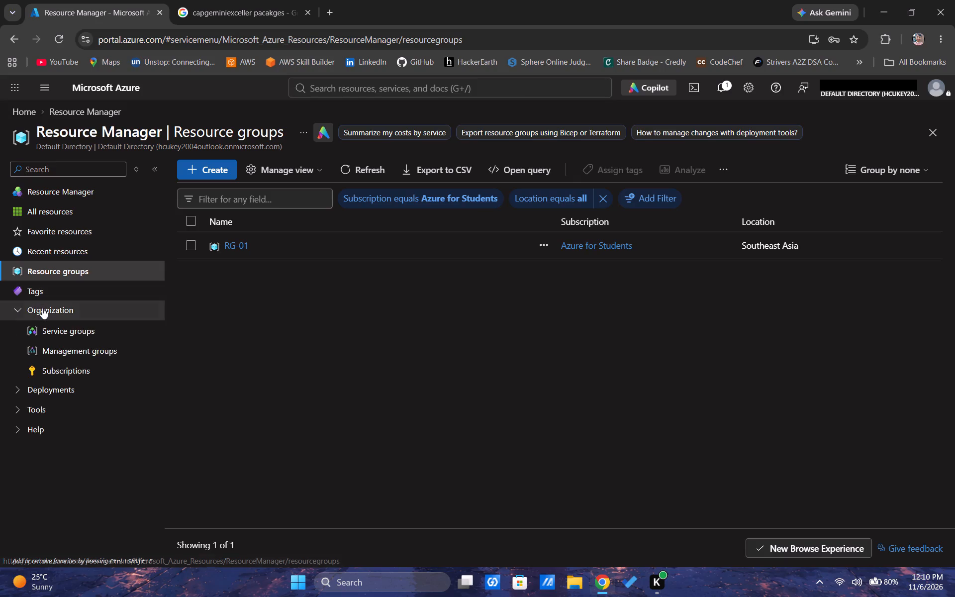
{"action": "left_click", "coordinate": [42, 308]}
{"action": "left_click", "coordinate": [42, 329]}
{"action": "double_click", "coordinate": [42, 329]}
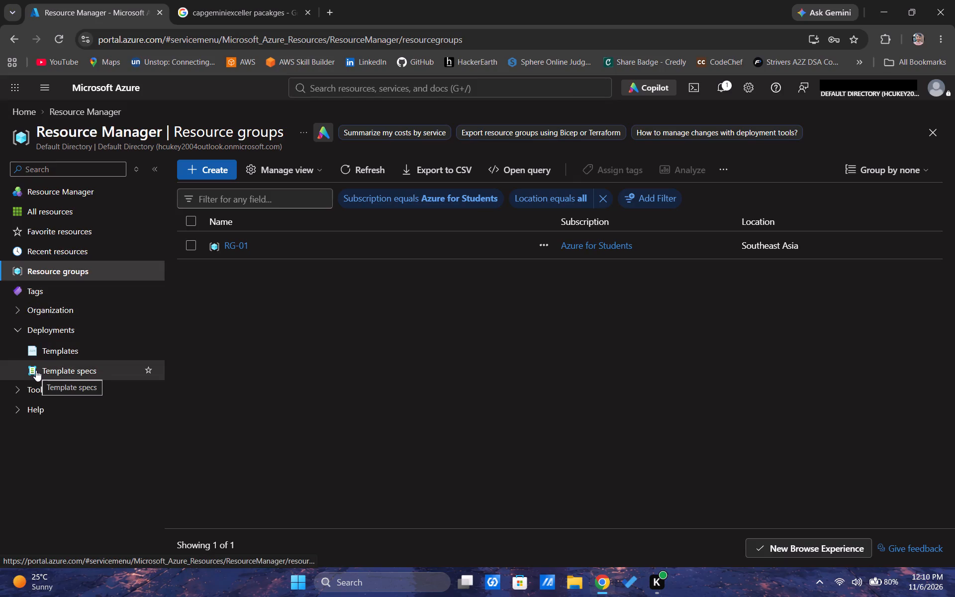
{"action": "left_click", "coordinate": [23, 113]}
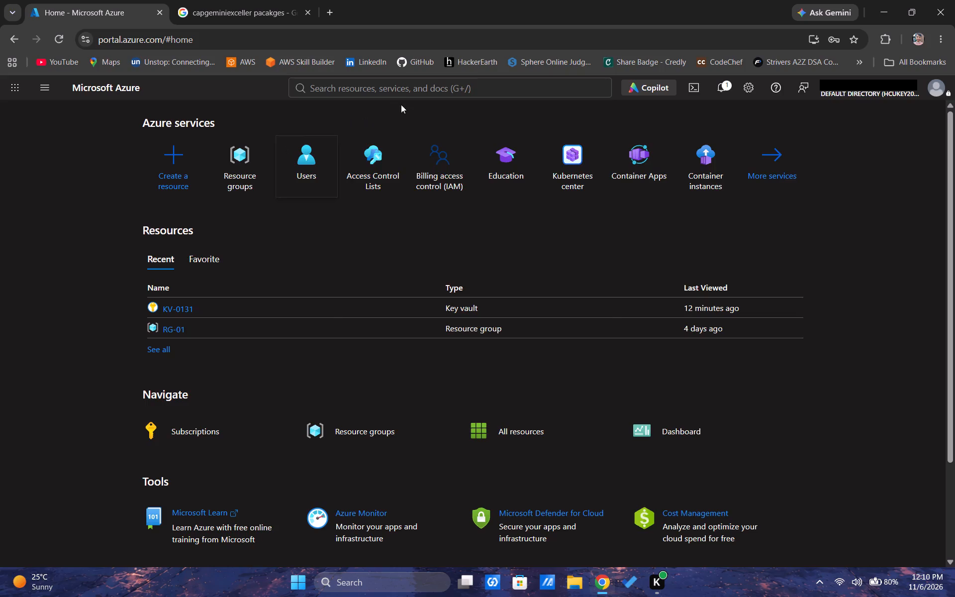
Search the portal's resources and services for access control, correcting the spelling of access.
{"action": "left_click", "coordinate": [401, 90]}
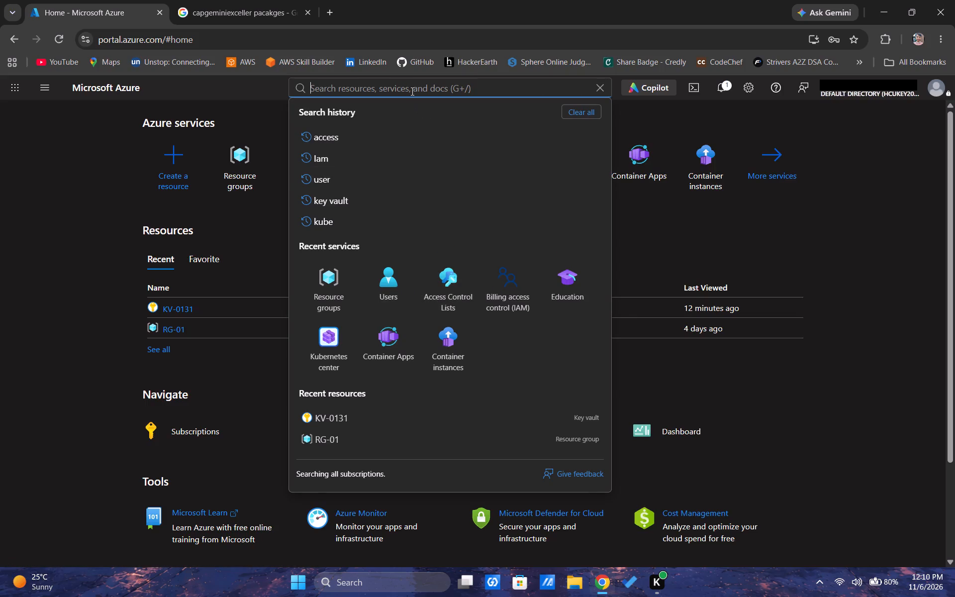
{"action": "type", "text": "acess"}
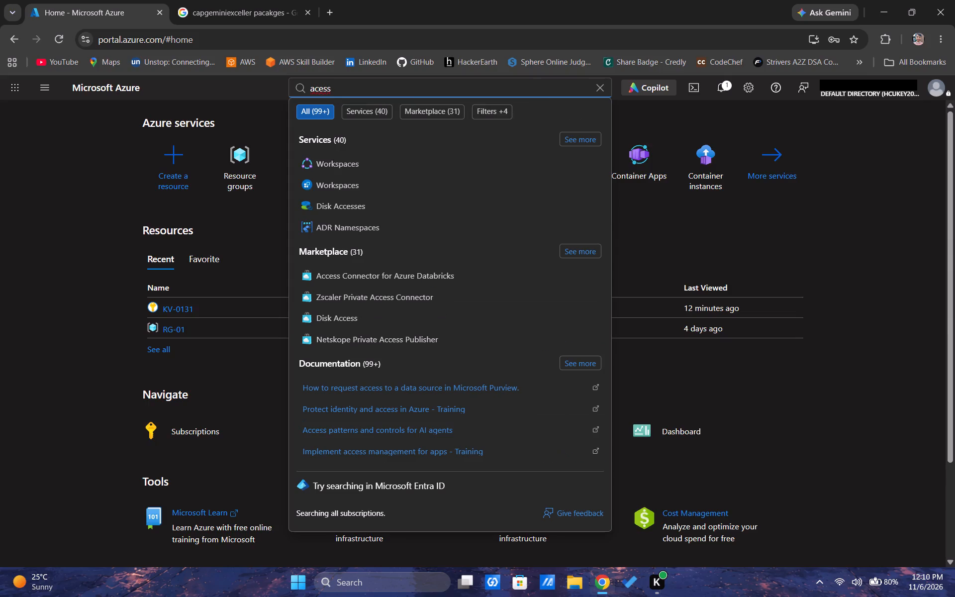
{"action": "key", "text": "space"}
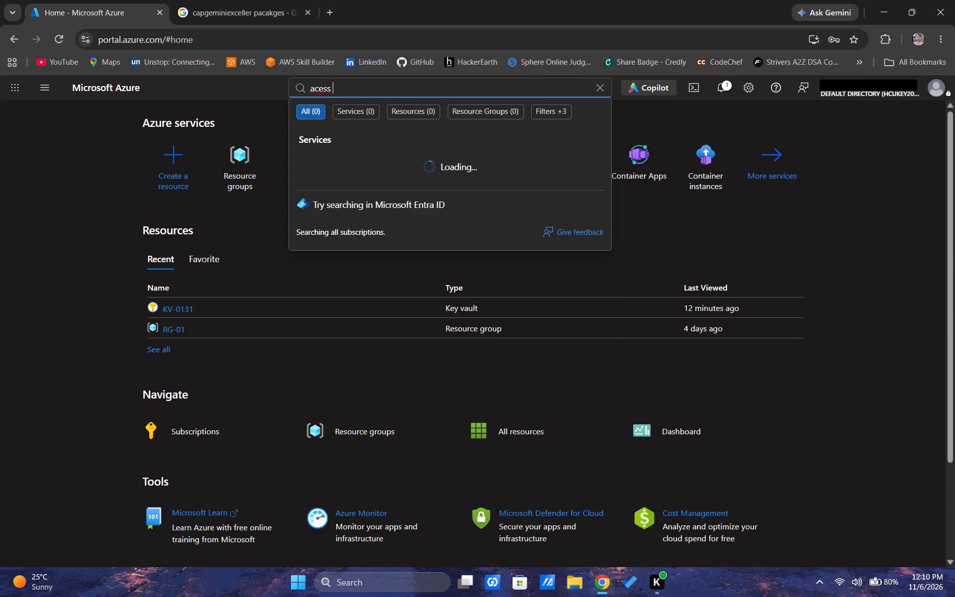
{"action": "type", "text": "control"}
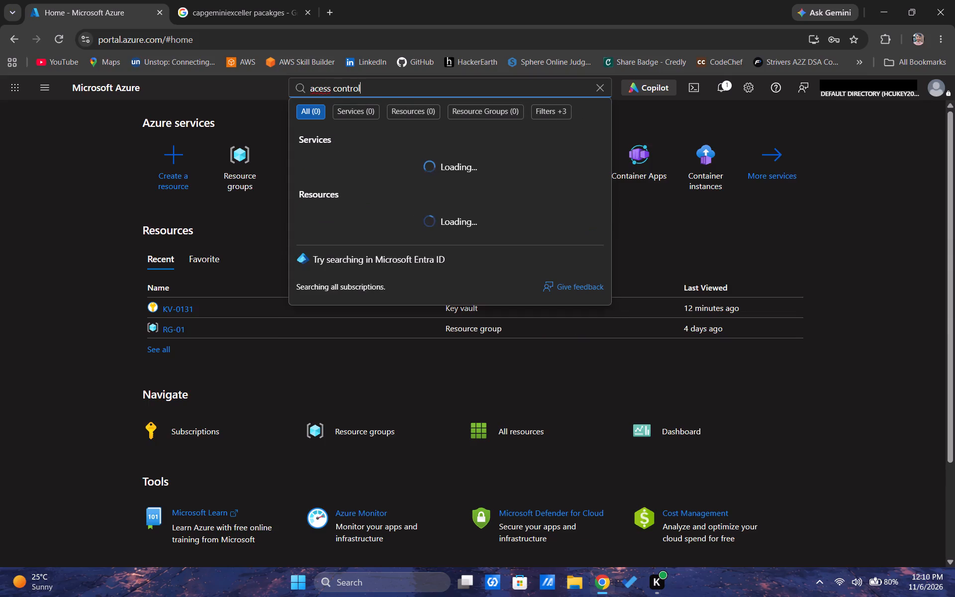
{"action": "key", "text": "Left"}
{"action": "key", "text": "Left"}
{"action": "key", "text": "Left"}
{"action": "key", "text": "Left"}
{"action": "key", "text": "Left"}
{"action": "key", "text": "Left"}
{"action": "key", "text": "Left"}
{"action": "key", "text": "Left"}
{"action": "key", "text": "Left"}
{"action": "key", "text": "Left"}
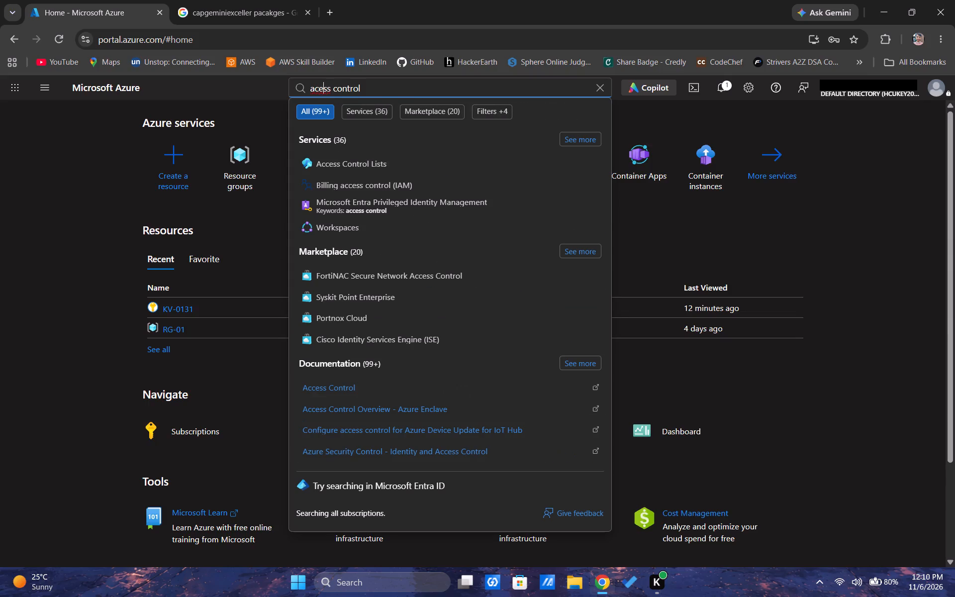
{"action": "key", "text": "Left"}
{"action": "key", "text": "c"}
{"action": "key", "text": "Right"}
{"action": "key", "text": "Right"}
{"action": "key", "text": "Right"}
{"action": "key", "text": "Right"}
{"action": "key", "text": "Right"}
{"action": "key", "text": "Right"}
{"action": "key", "text": "Right"}
{"action": "key", "text": "Right"}
{"action": "key", "text": "Right"}
{"action": "key", "text": "Right"}
{"action": "key", "text": "Right"}
{"action": "key", "text": "Right"}
{"action": "key", "text": "Right"}
{"action": "key", "text": "Right"}
{"action": "key", "text": "Right"}
{"action": "key", "text": "Right"}
{"action": "key", "text": "Right"}
{"action": "key", "text": "Right"}
{"action": "key", "text": "Right"}
{"action": "key", "text": "Right"}
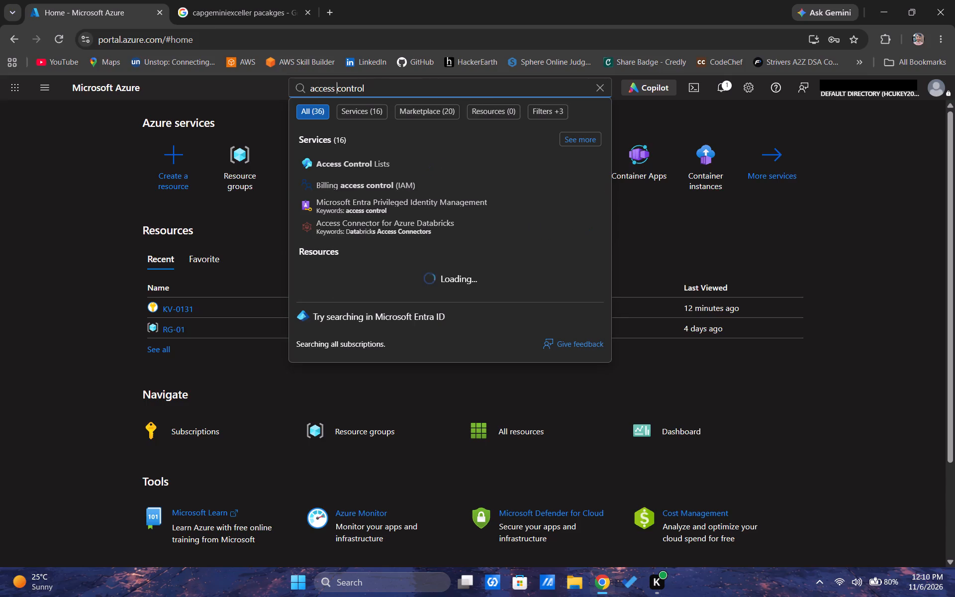
{"action": "key", "text": "space"}
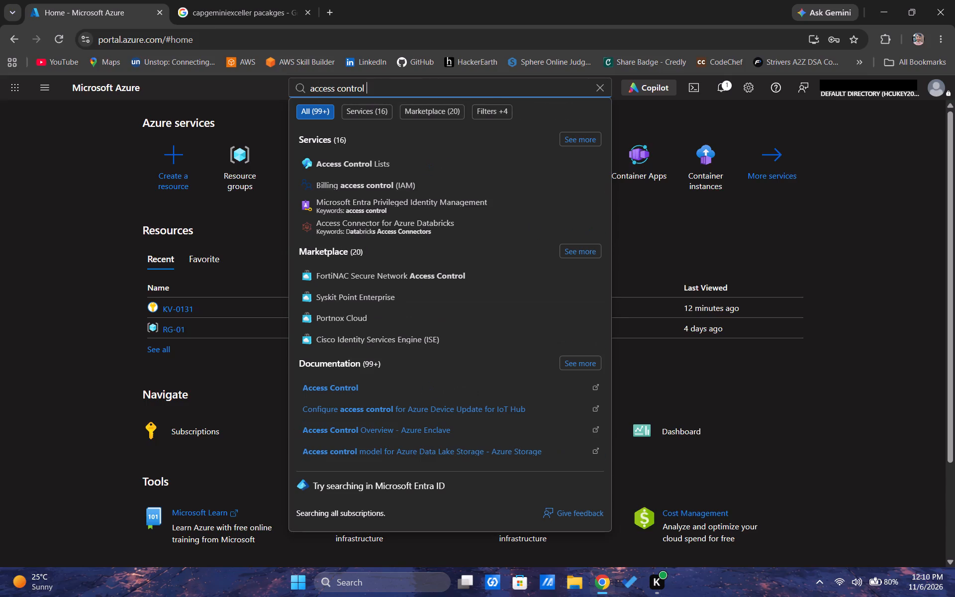
Open the Access Control Lists service from the search results, view its list, and return to the portal home.
{"action": "key", "text": "Down"}
{"action": "key", "text": "Down"}
{"action": "key", "text": "Down"}
{"action": "key", "text": "Up"}
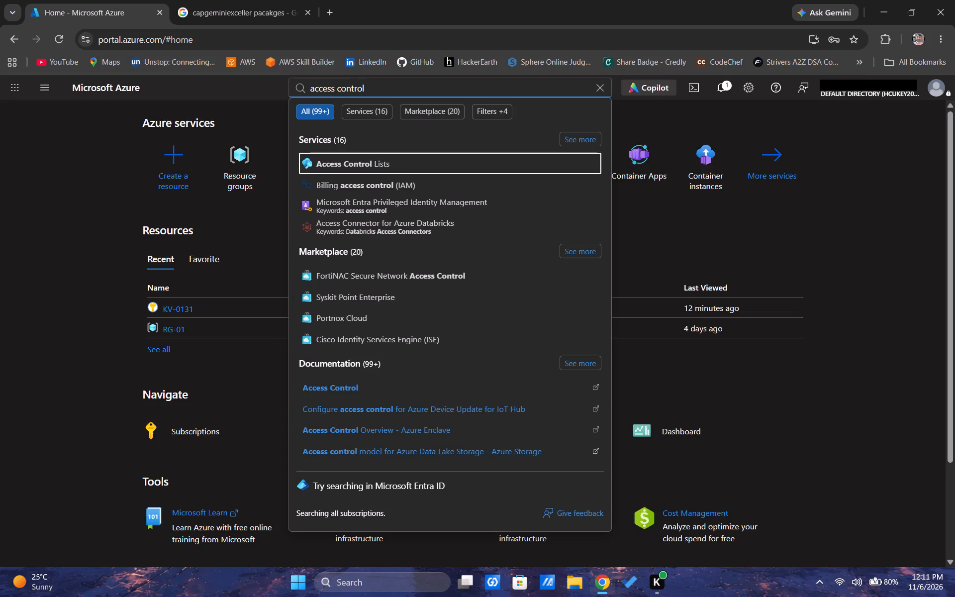
{"action": "key", "text": "Return"}
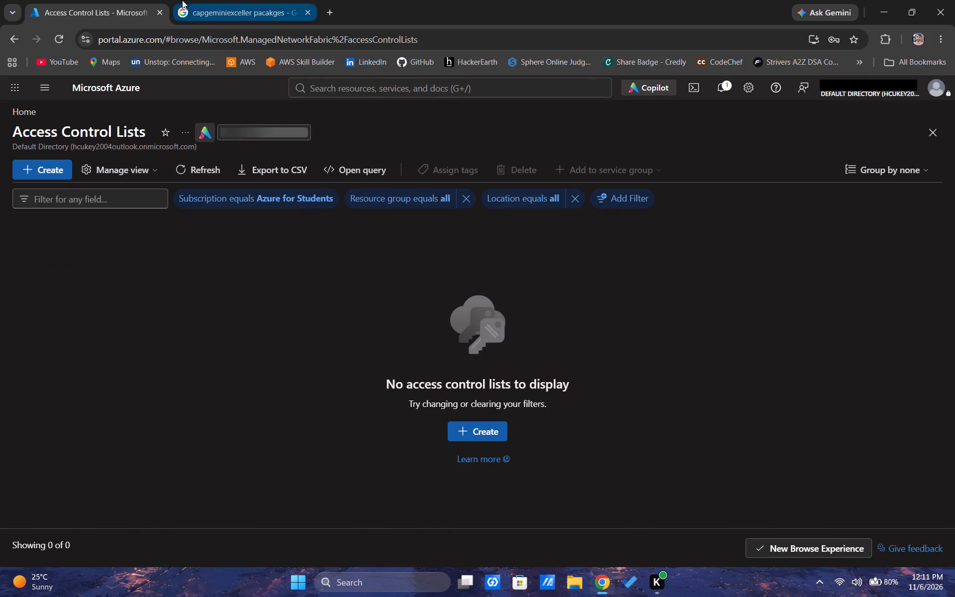
{"action": "left_click", "coordinate": [28, 111]}
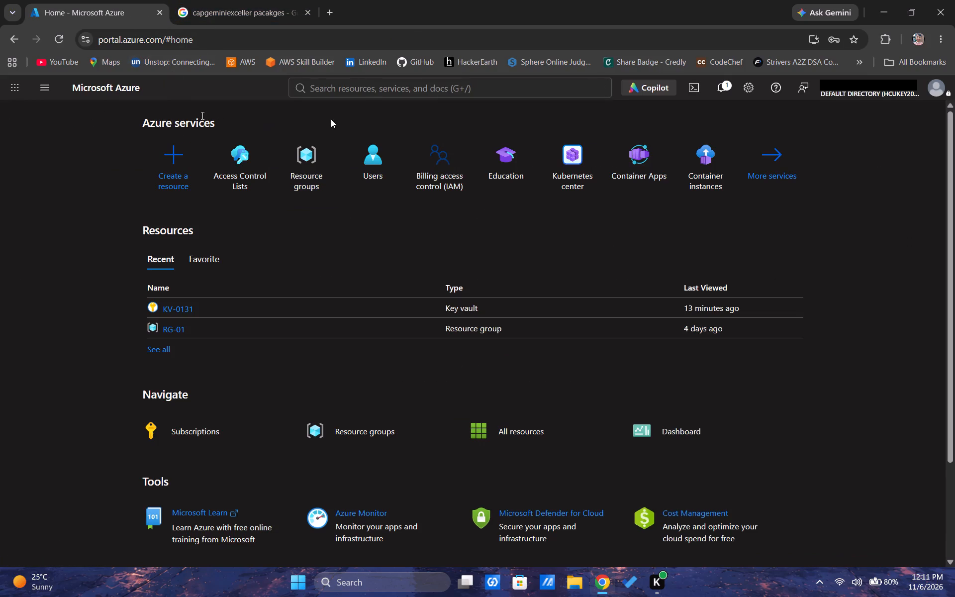
Open the directory's users list, return to the portal home and look over the services and tools offered there.
{"action": "left_click", "coordinate": [366, 139]}
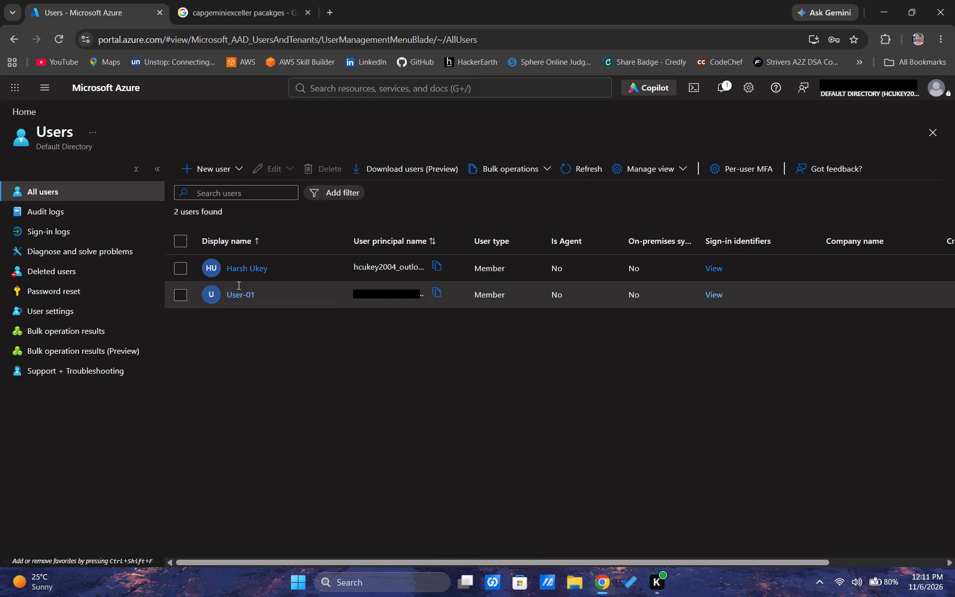
{"action": "left_click", "coordinate": [16, 113]}
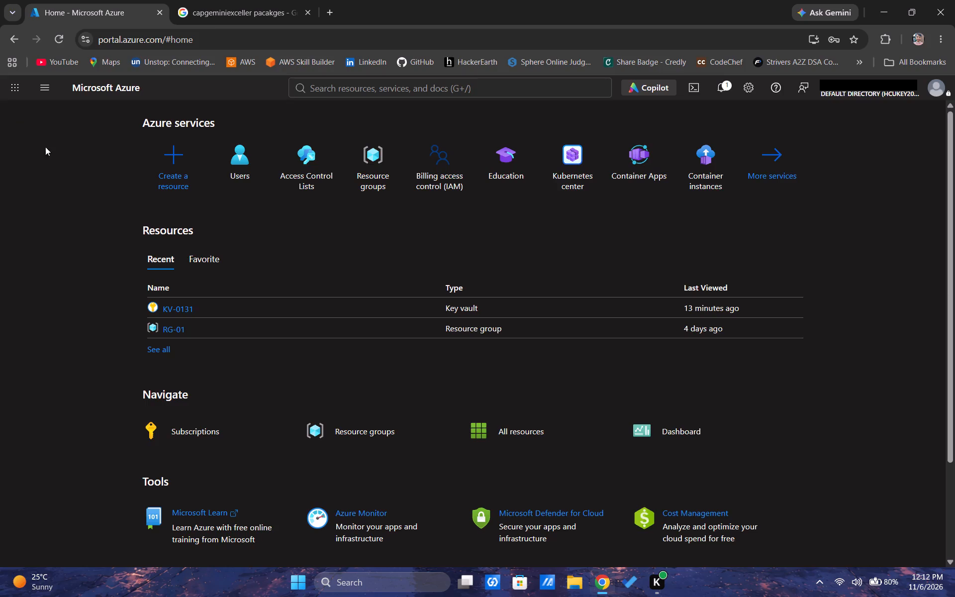
{"action": "scroll", "coordinate": [333, 339], "scroll_direction": "down", "scroll_amount": 3}
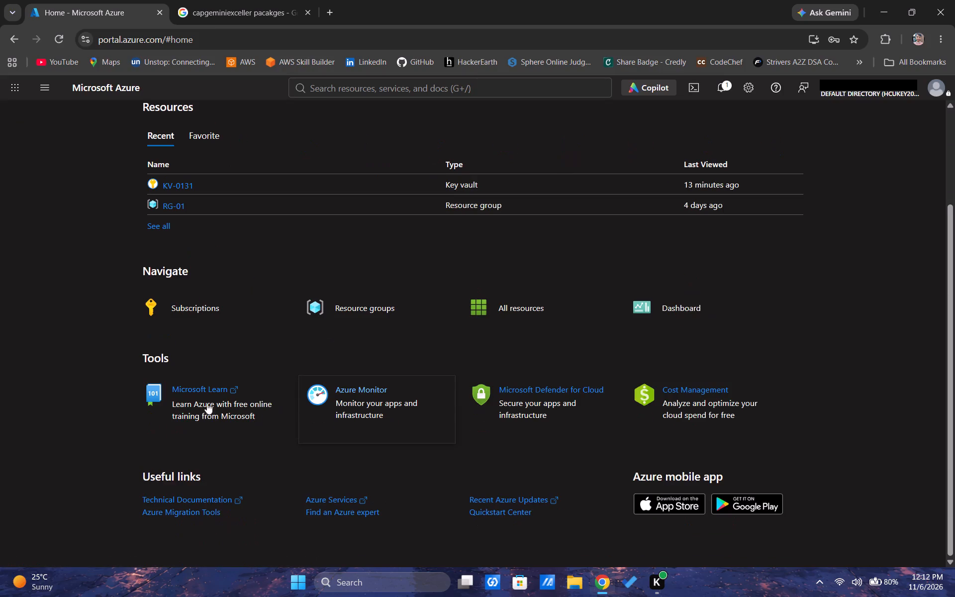
{"action": "scroll", "coordinate": [449, 357], "scroll_direction": "up", "scroll_amount": 9}
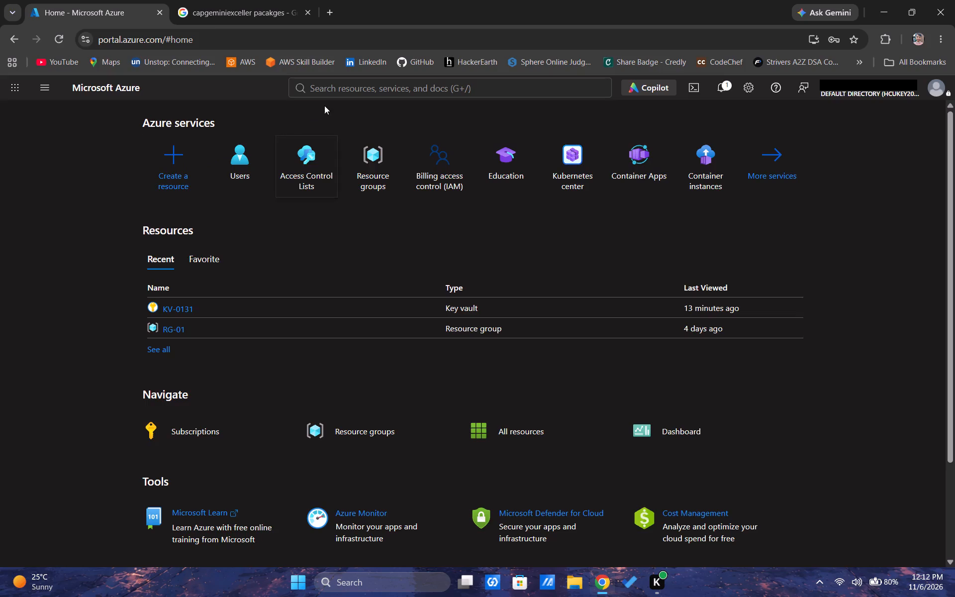
Search the portal for group and open the Groups overview of the default directory.
{"action": "left_click", "coordinate": [320, 91]}
{"action": "left_click", "coordinate": [320, 91]}
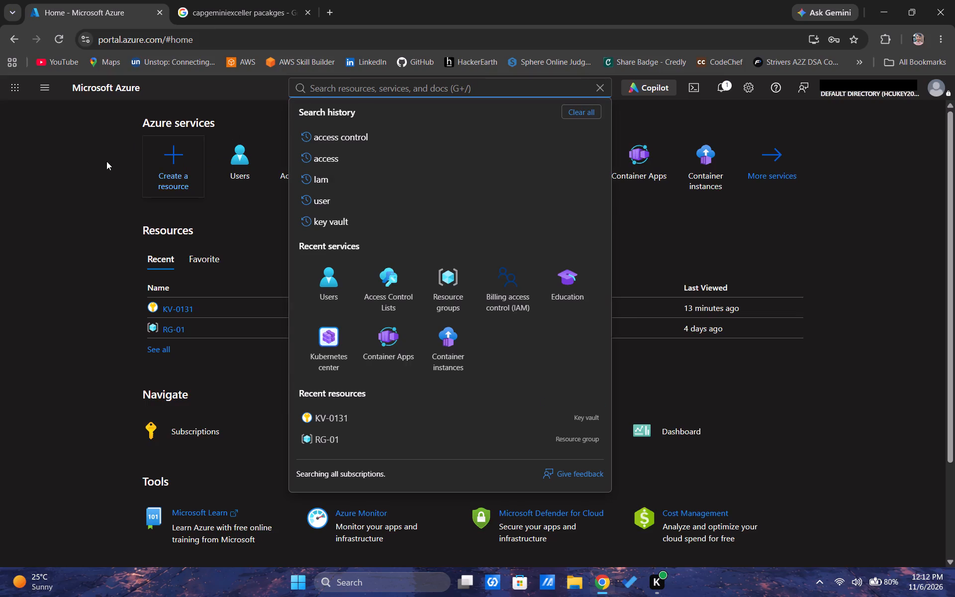
{"action": "left_click", "coordinate": [106, 161]}
{"action": "left_click", "coordinate": [370, 86]}
{"action": "type", "text": "gro"}
{"action": "key", "text": "BackSpace"}
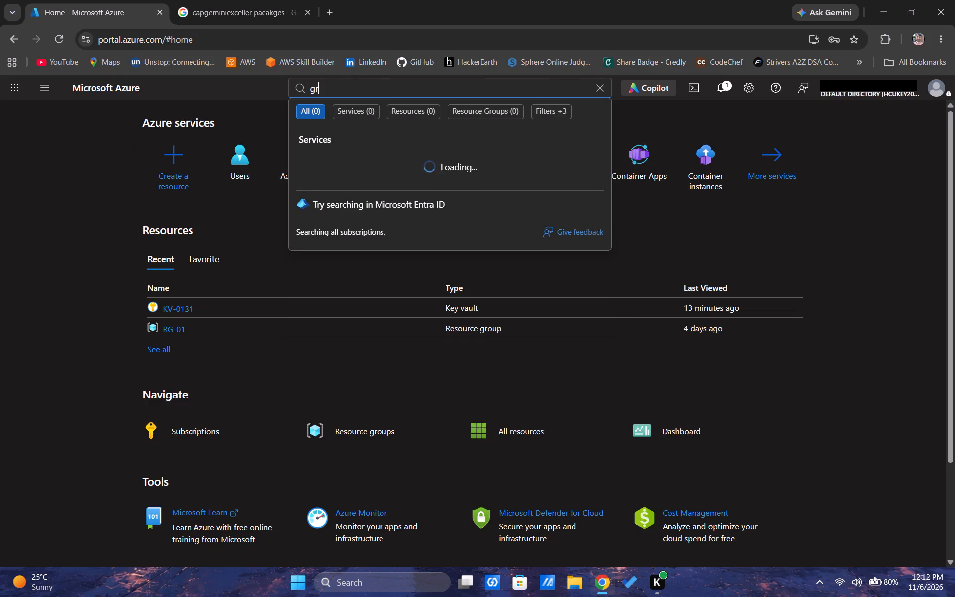
{"action": "type", "text": "oup"}
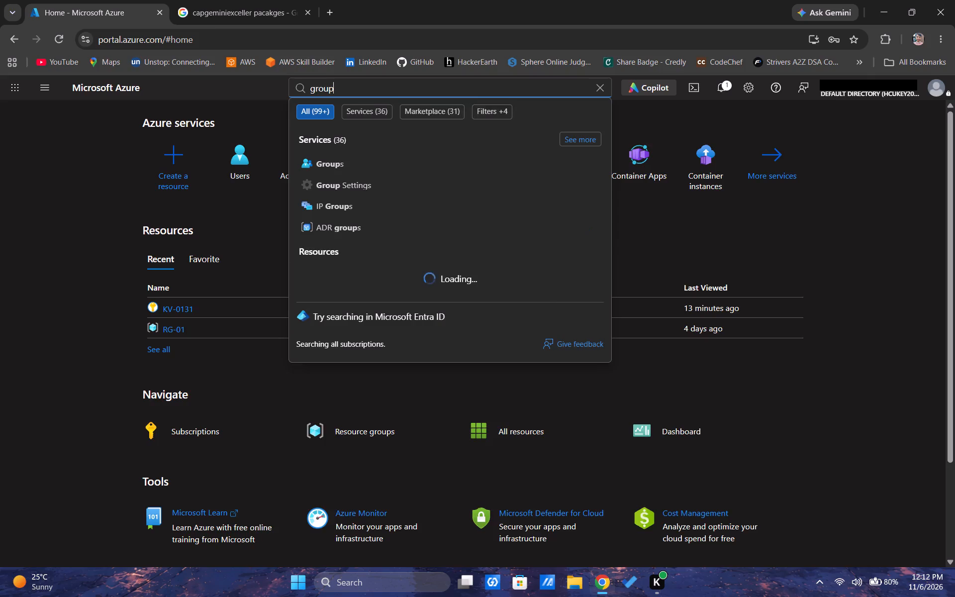
{"action": "left_click", "coordinate": [358, 168]}
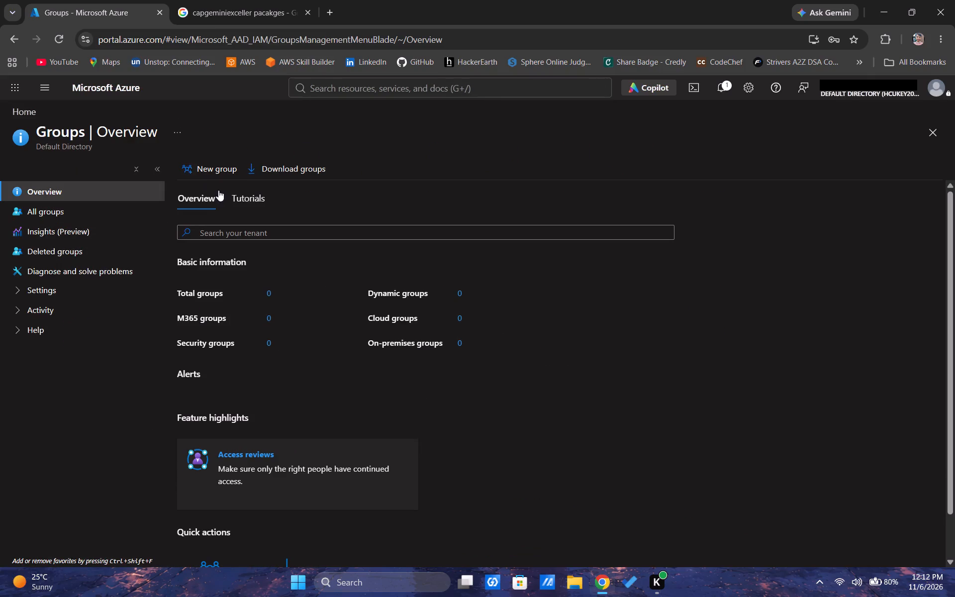
{"action": "scroll", "coordinate": [209, 276], "scroll_direction": "up", "scroll_amount": 1}
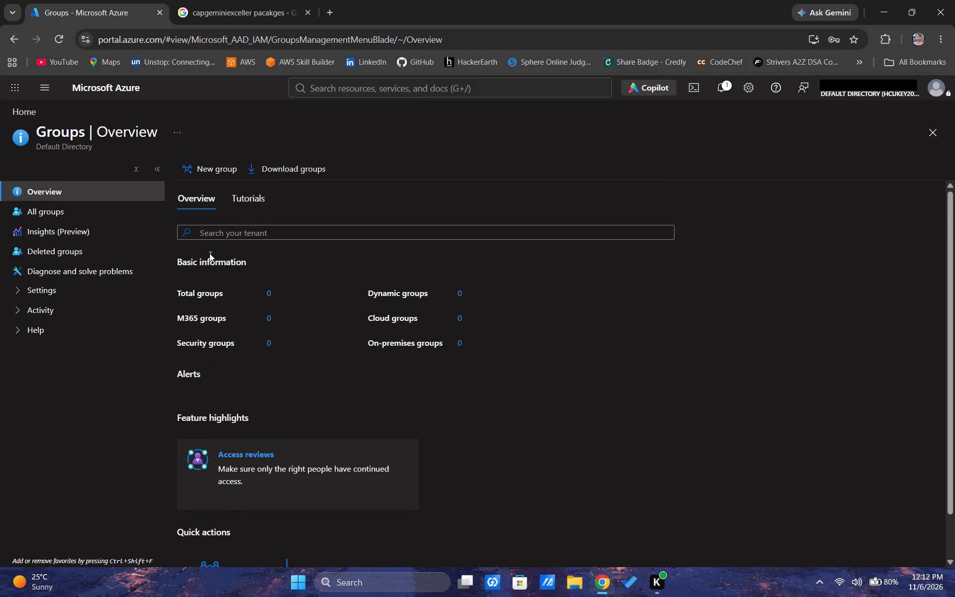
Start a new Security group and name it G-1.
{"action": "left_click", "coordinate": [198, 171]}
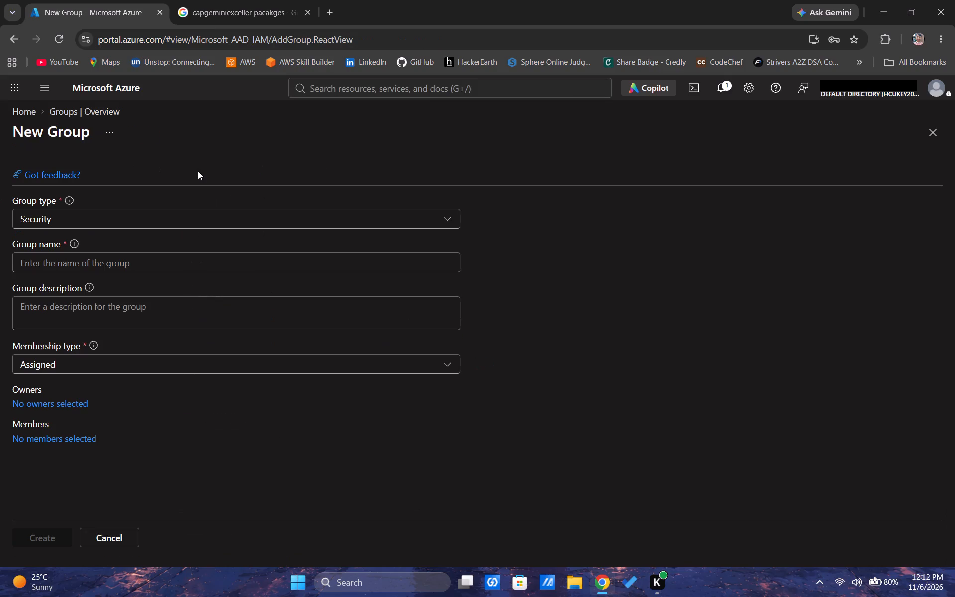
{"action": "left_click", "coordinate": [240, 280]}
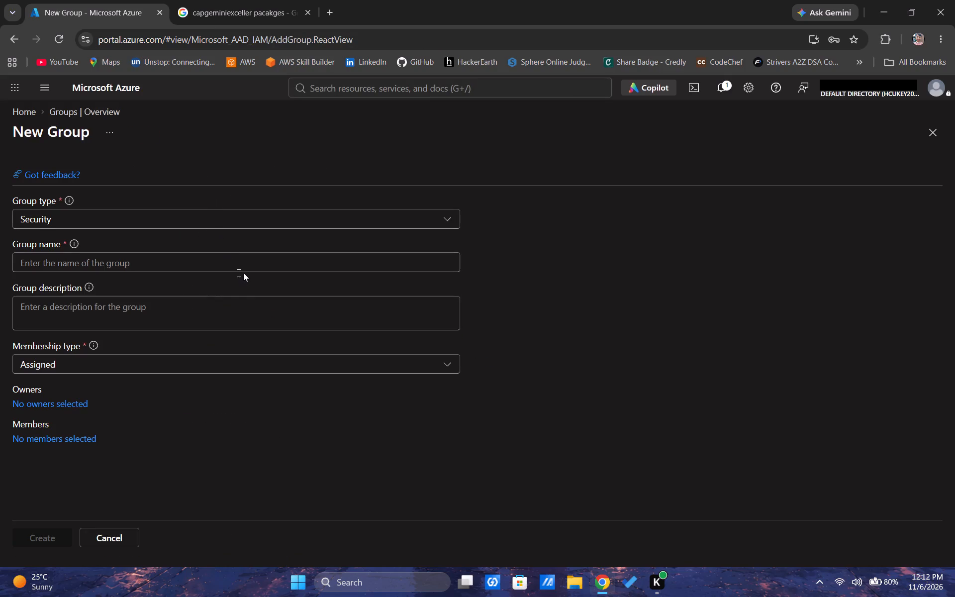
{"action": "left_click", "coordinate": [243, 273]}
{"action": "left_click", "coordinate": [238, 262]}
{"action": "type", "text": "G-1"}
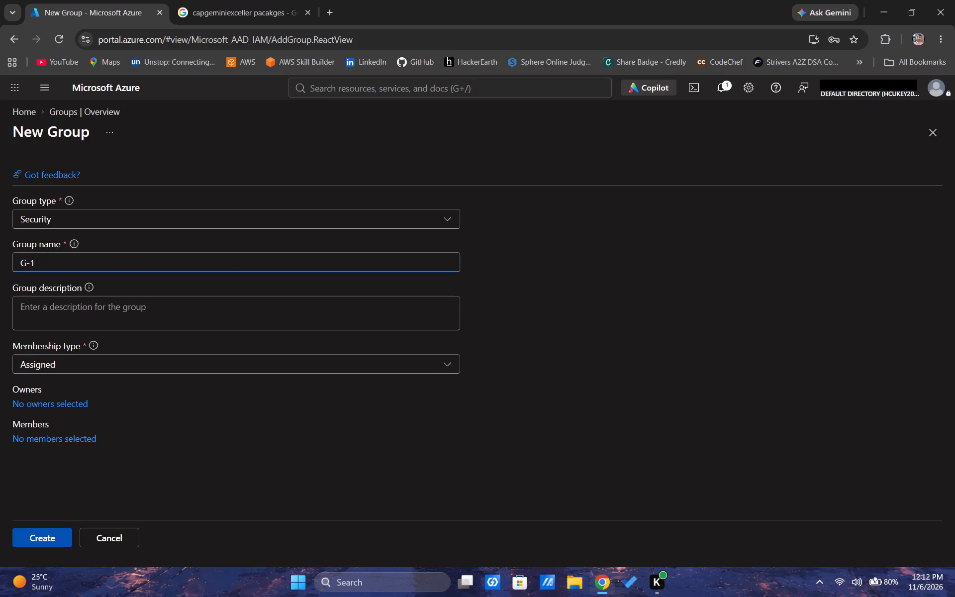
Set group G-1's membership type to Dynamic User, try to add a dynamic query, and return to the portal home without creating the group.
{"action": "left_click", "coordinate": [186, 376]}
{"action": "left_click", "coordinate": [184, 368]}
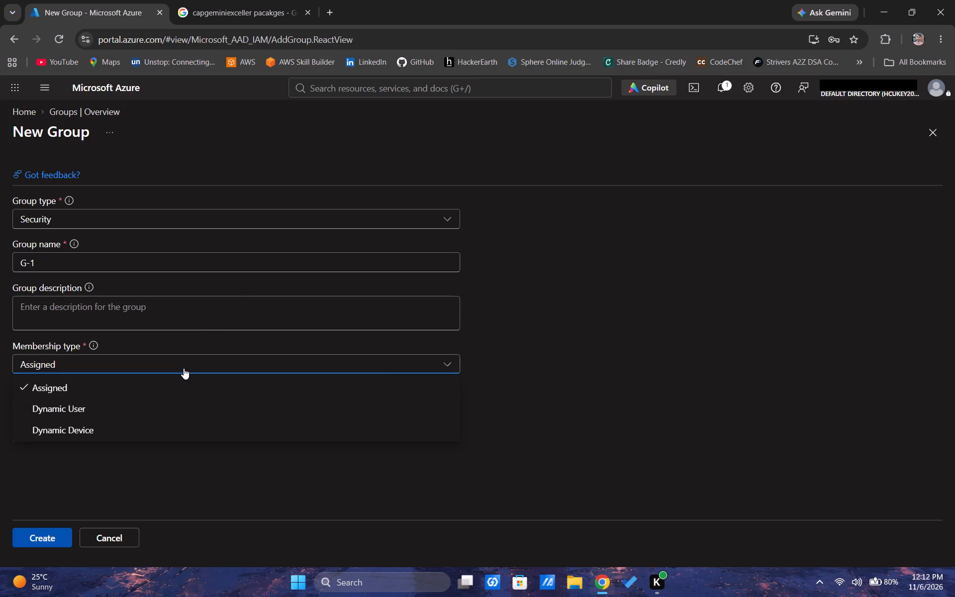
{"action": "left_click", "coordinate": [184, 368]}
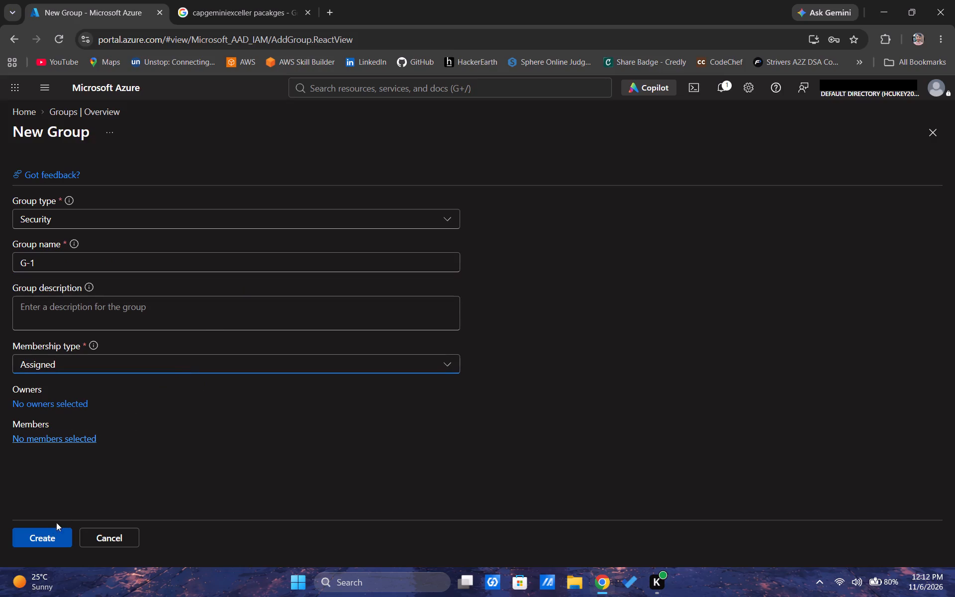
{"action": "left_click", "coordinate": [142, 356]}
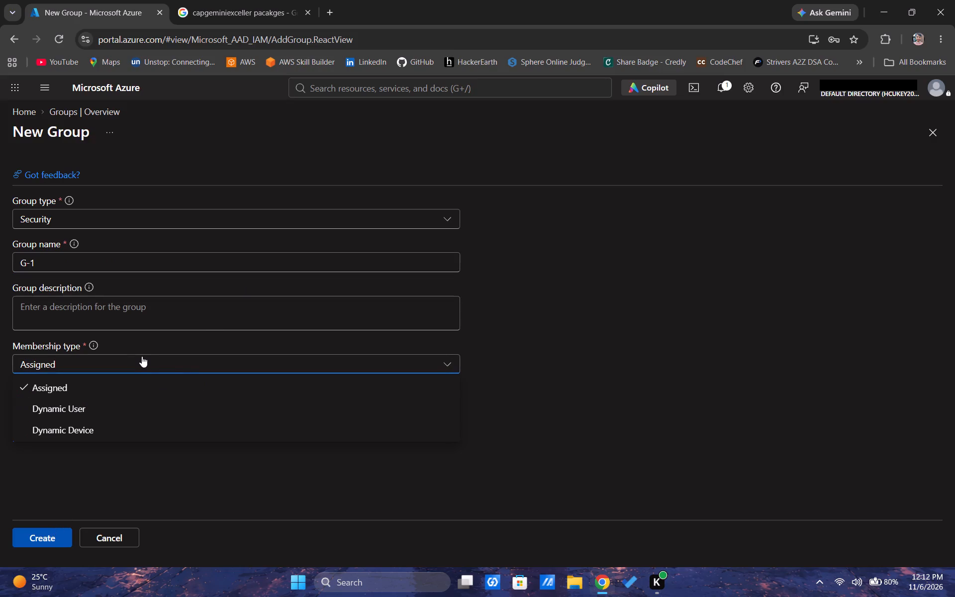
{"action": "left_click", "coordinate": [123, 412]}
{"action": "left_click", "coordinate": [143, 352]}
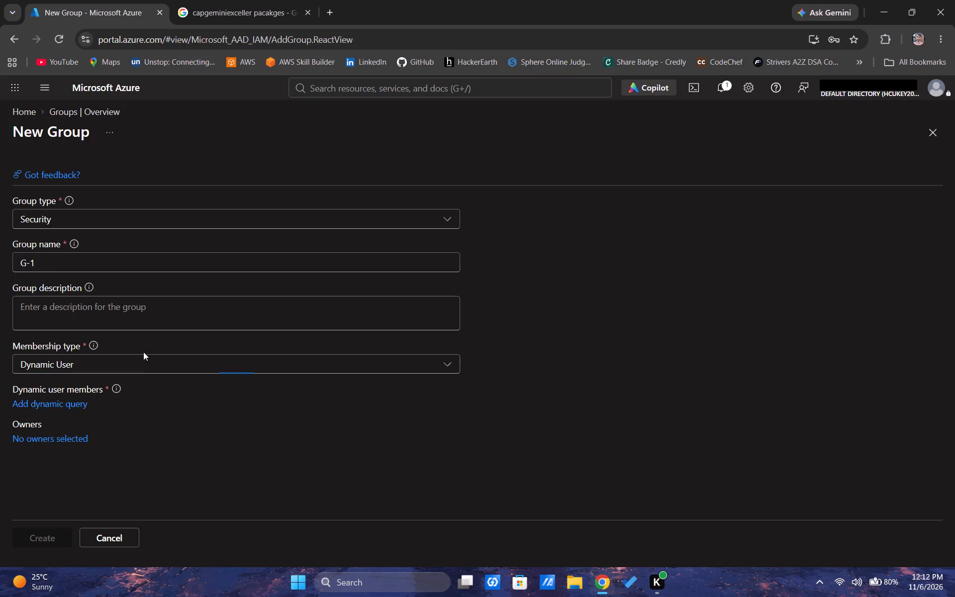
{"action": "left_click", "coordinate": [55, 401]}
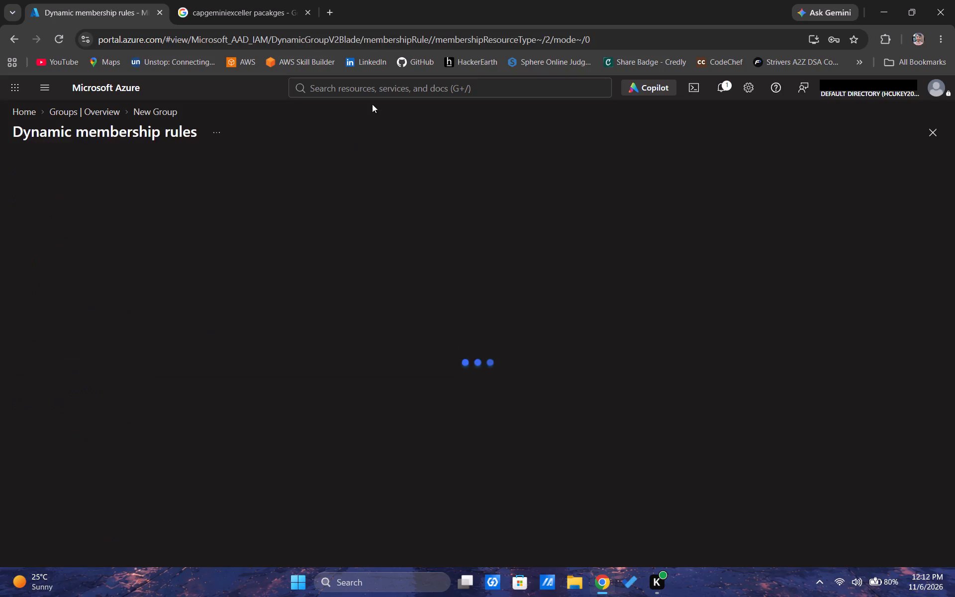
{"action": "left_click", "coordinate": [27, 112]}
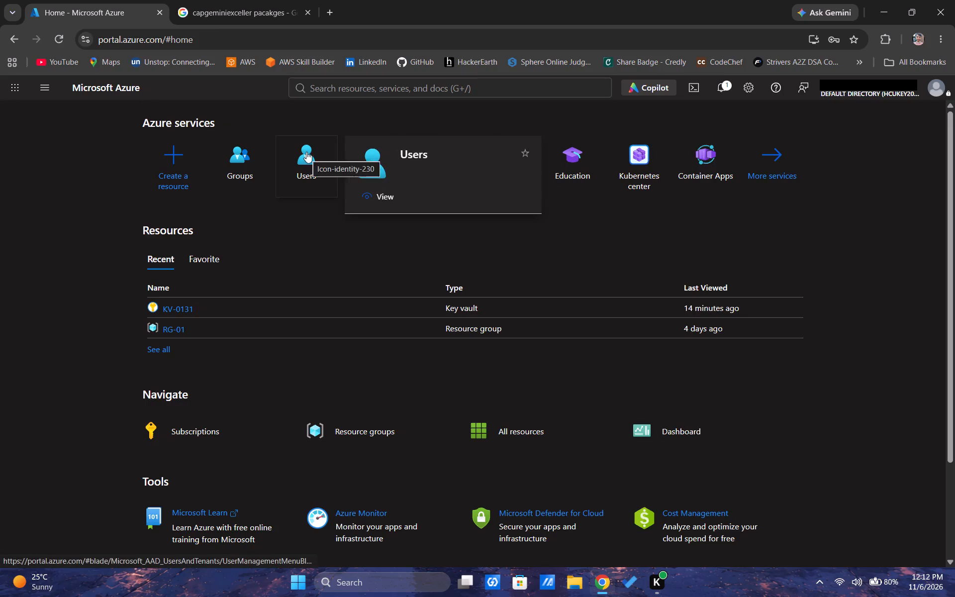
Open the keys of key vault KV-0131 and start generating or importing a key.
{"action": "left_click", "coordinate": [175, 308]}
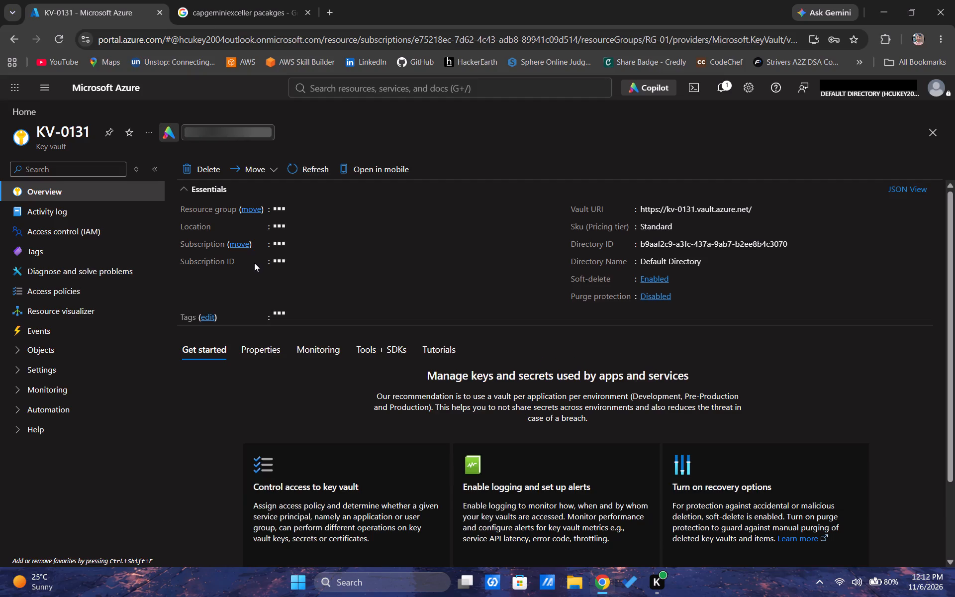
{"action": "left_click", "coordinate": [62, 349]}
{"action": "left_click", "coordinate": [62, 367]}
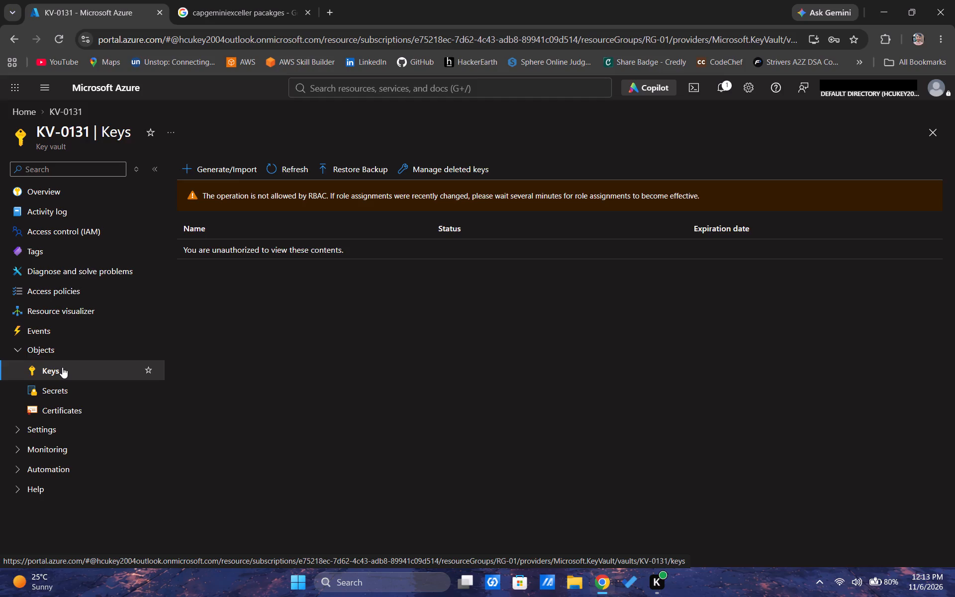
{"action": "left_click", "coordinate": [221, 166]}
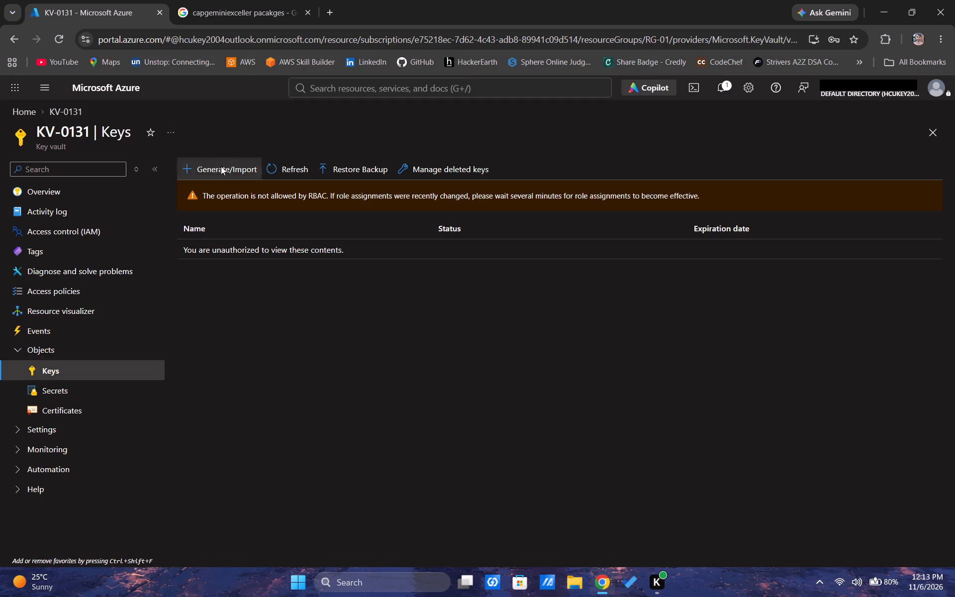
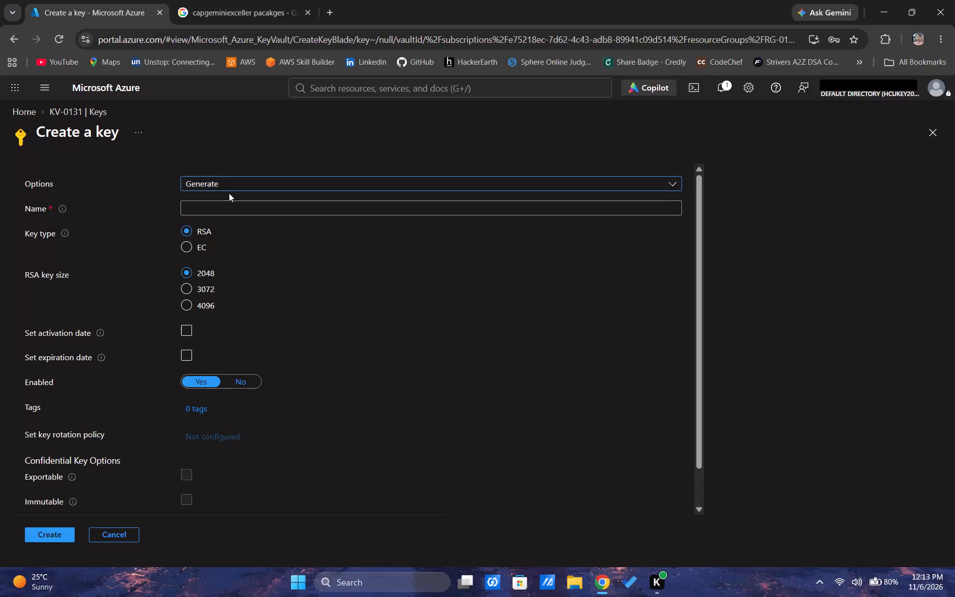
Restart generating a key from the keys page of vault KV-0131, name it user-01, and review the remaining key options.
{"action": "left_click", "coordinate": [222, 207]}
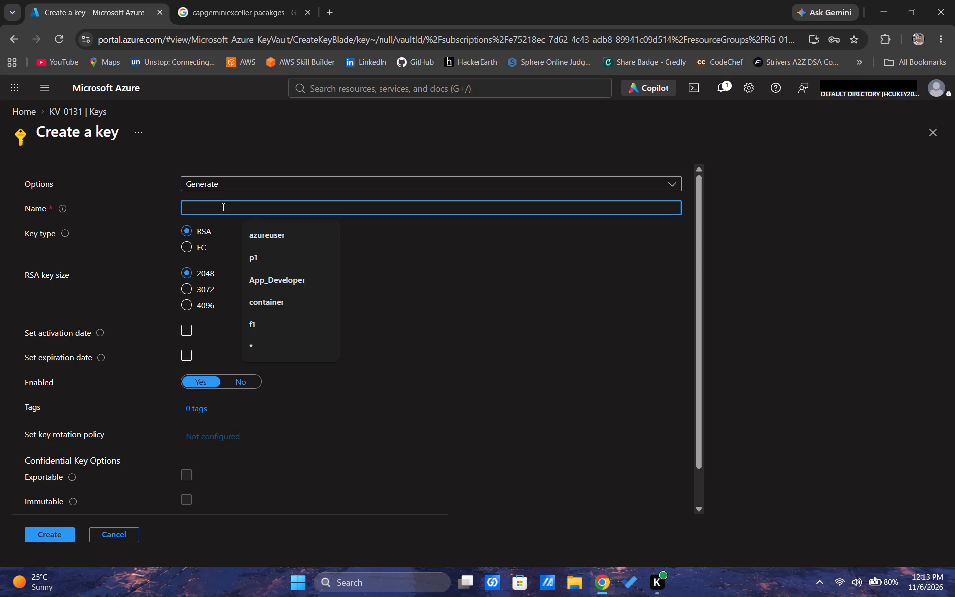
{"action": "left_click", "coordinate": [63, 111]}
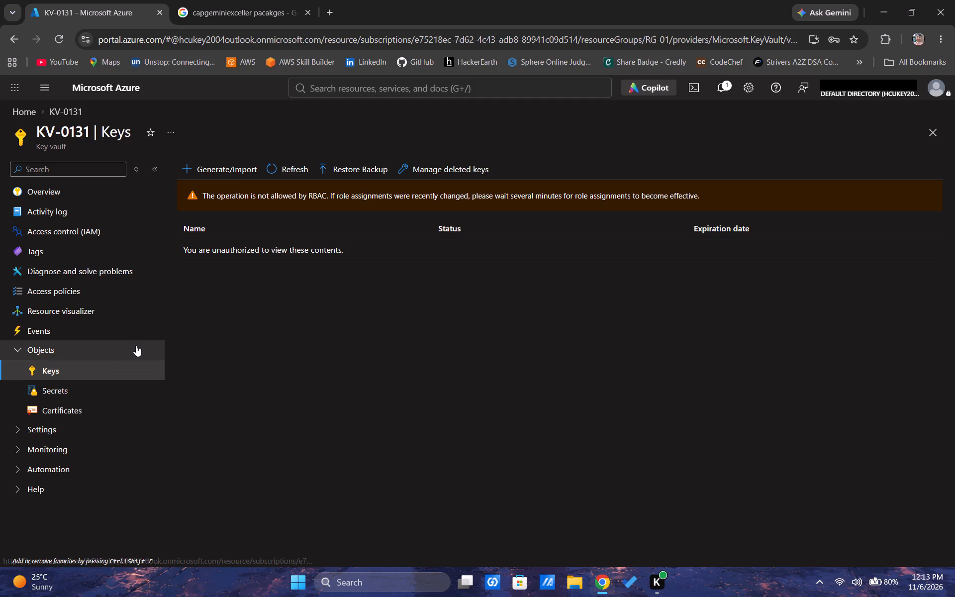
{"action": "left_click", "coordinate": [235, 172]}
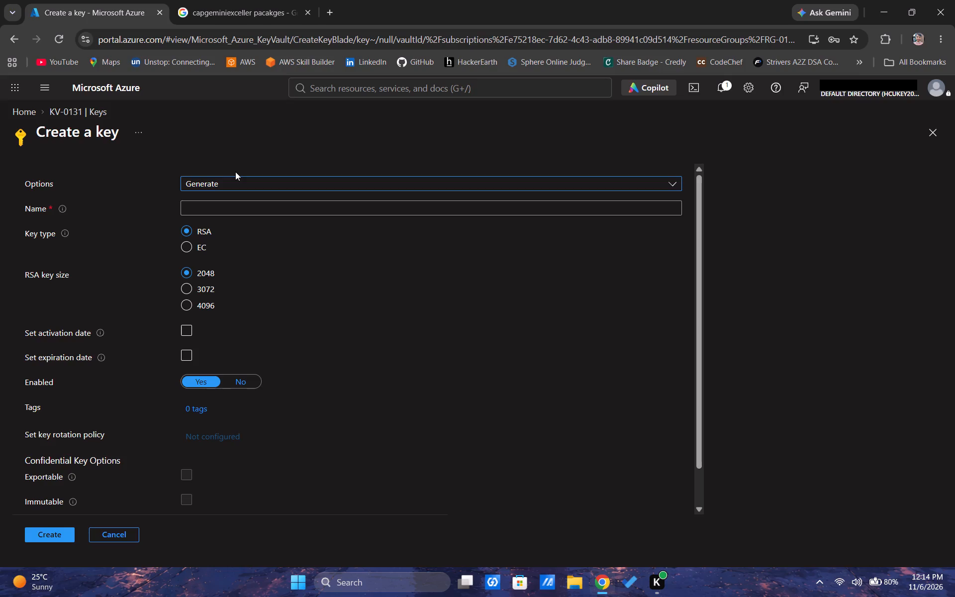
{"action": "left_click", "coordinate": [235, 202]}
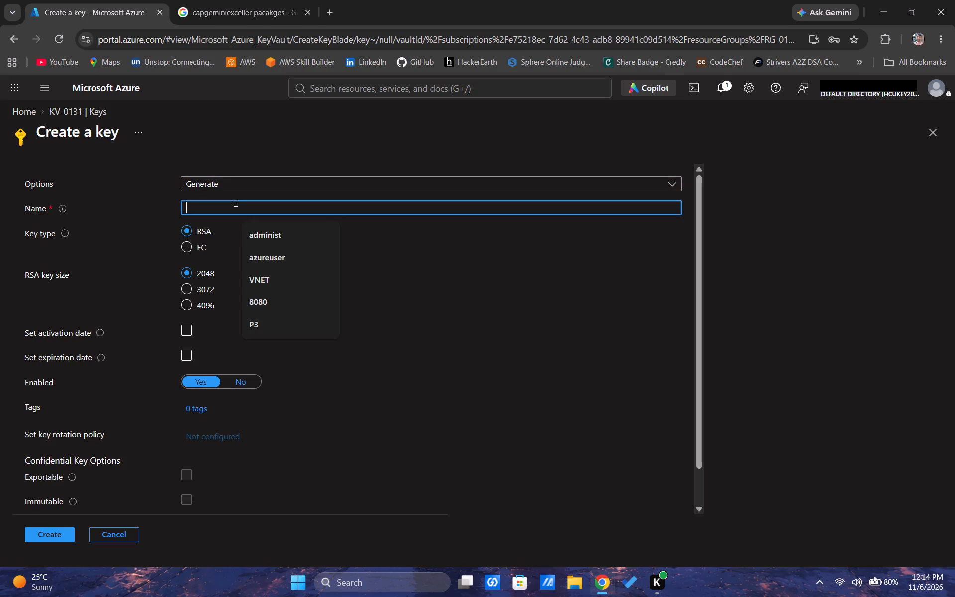
{"action": "type", "text": "user"}
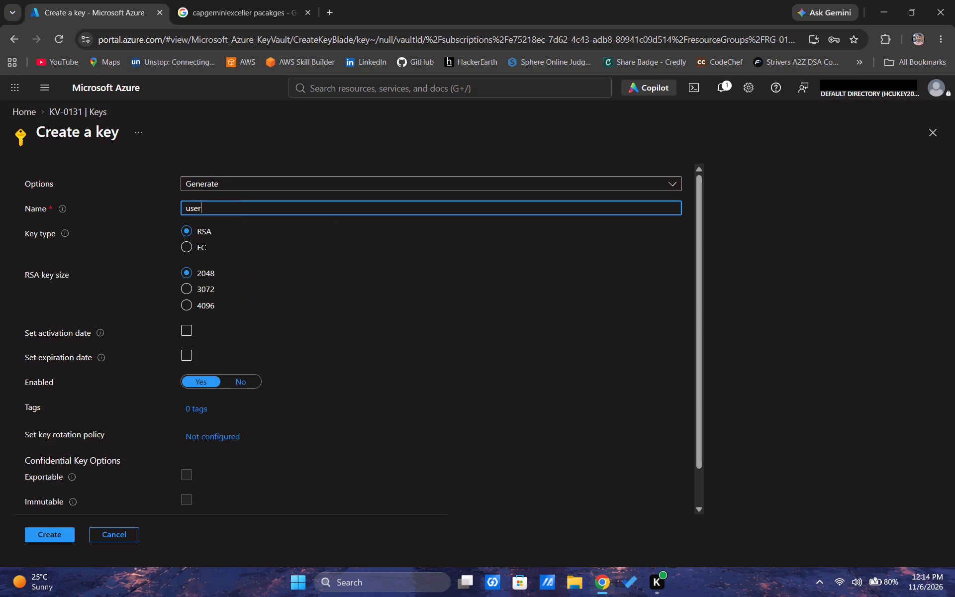
{"action": "type", "text": "-01"}
{"action": "left_click", "coordinate": [239, 305]}
{"action": "scroll", "coordinate": [325, 327], "scroll_direction": "down", "scroll_amount": 2}
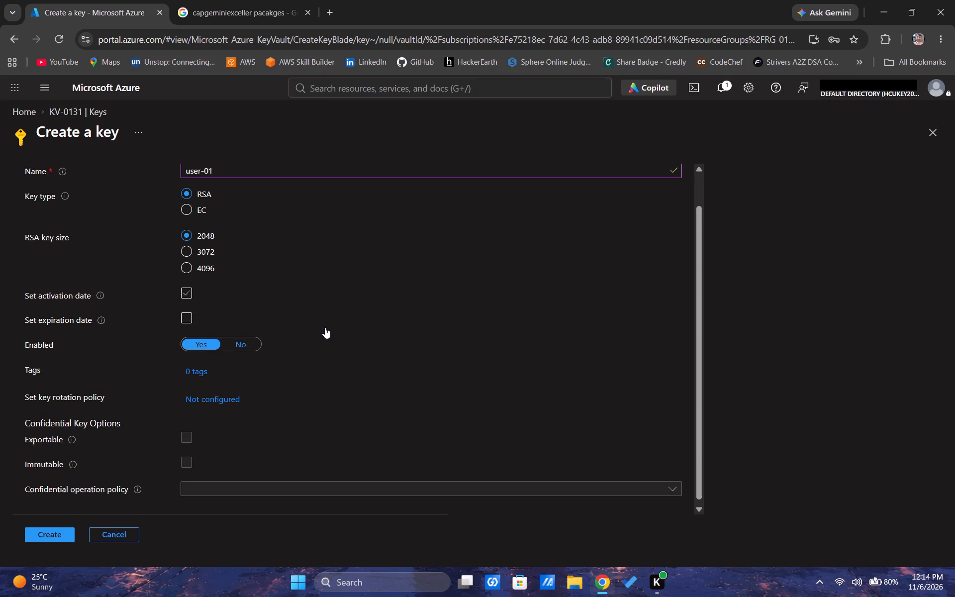
{"action": "scroll", "coordinate": [325, 327], "scroll_direction": "down", "scroll_amount": 1}
{"action": "scroll", "coordinate": [218, 476], "scroll_direction": "up", "scroll_amount": 1}
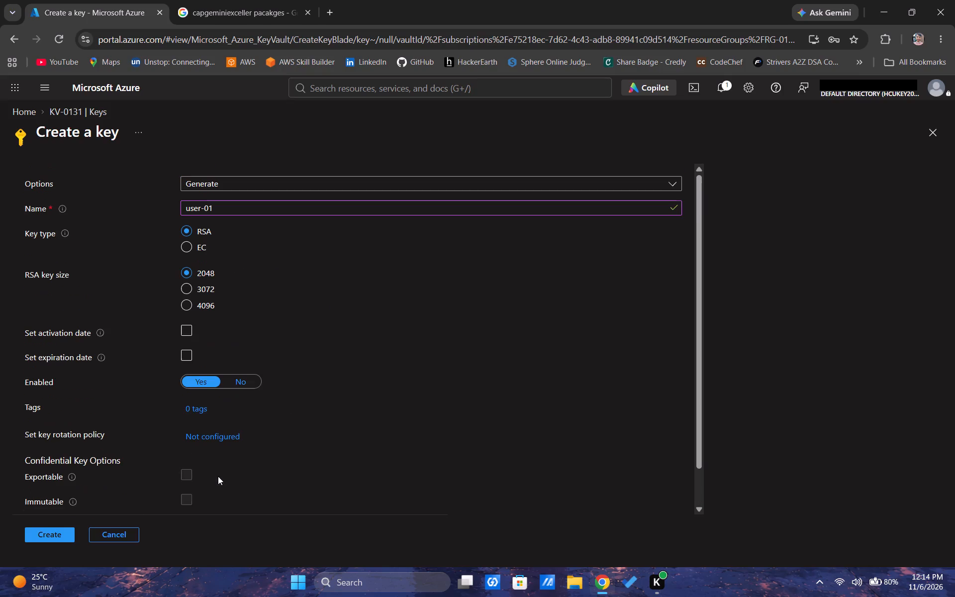
{"action": "scroll", "coordinate": [218, 476], "scroll_direction": "up", "scroll_amount": 1}
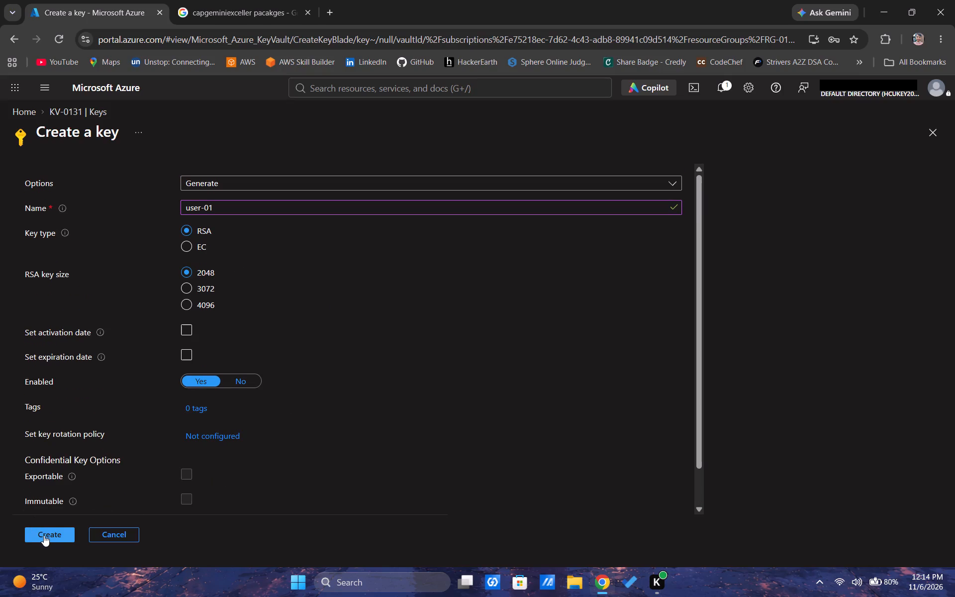
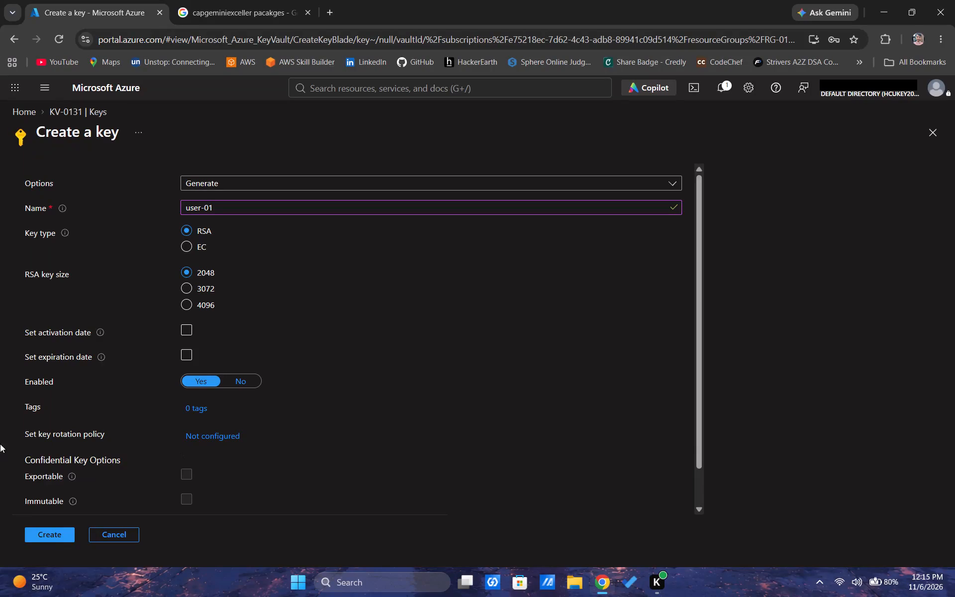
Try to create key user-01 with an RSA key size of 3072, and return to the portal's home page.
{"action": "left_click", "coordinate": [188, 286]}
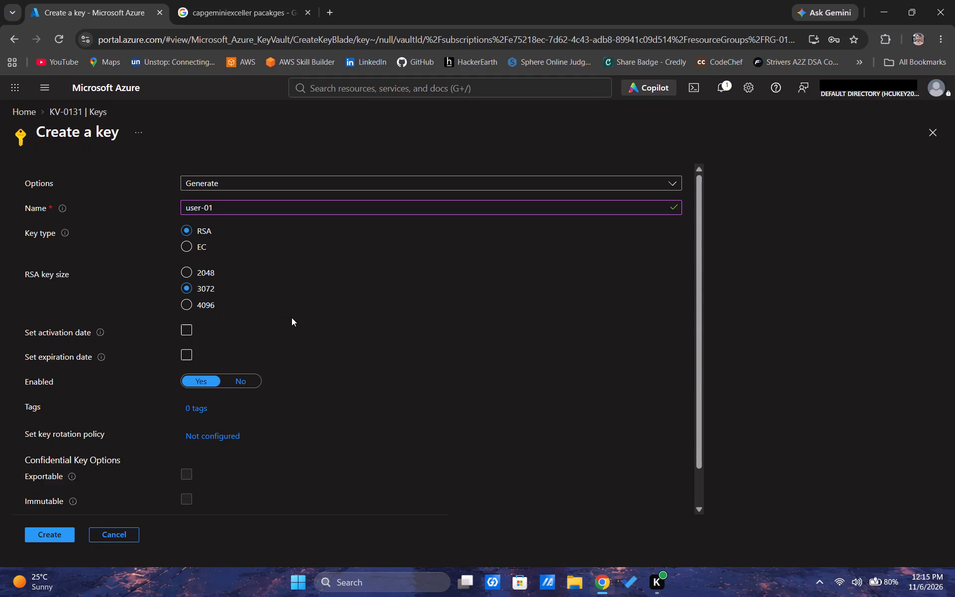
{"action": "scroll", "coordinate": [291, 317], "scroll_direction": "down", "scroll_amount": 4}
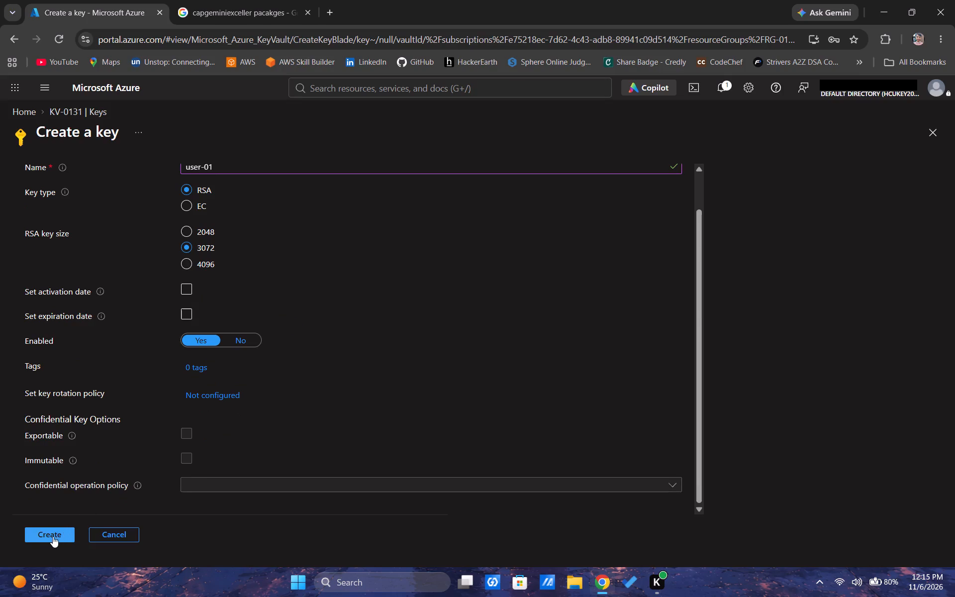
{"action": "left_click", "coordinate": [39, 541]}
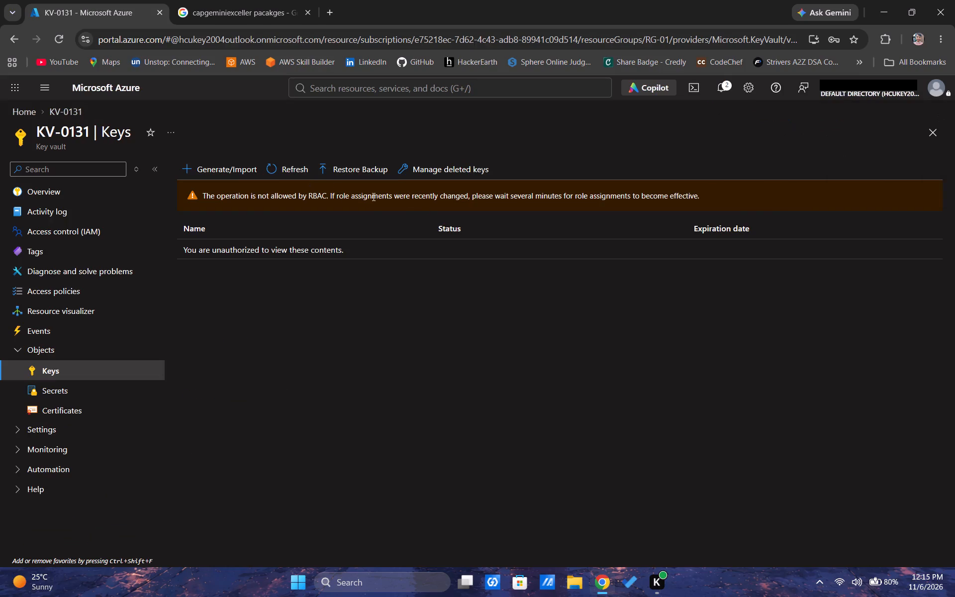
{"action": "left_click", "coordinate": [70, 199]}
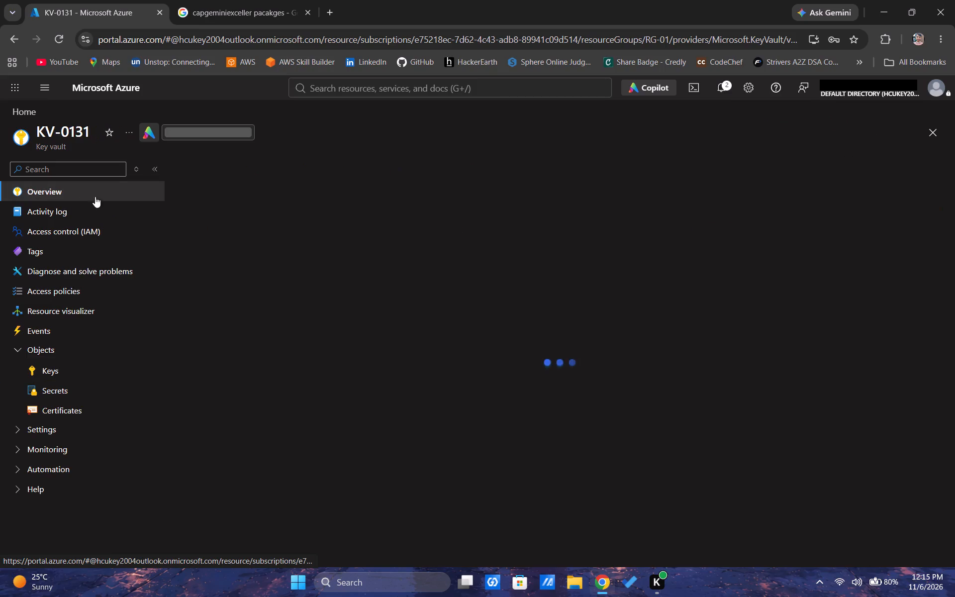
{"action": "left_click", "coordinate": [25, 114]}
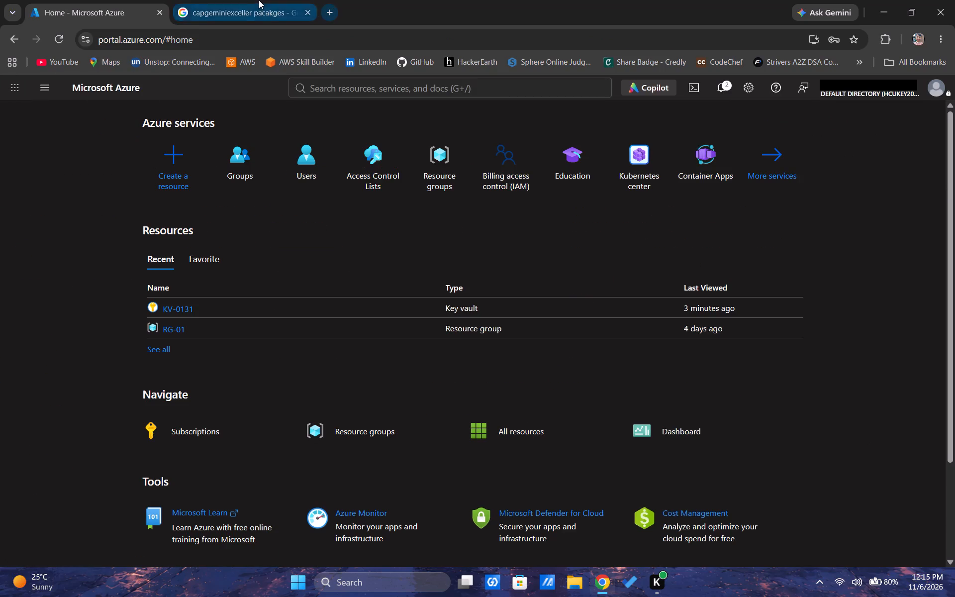
Search the web in a new tab for "in azure how to locate iam".
{"action": "left_click", "coordinate": [258, 2]}
{"action": "left_click", "coordinate": [326, 11]}
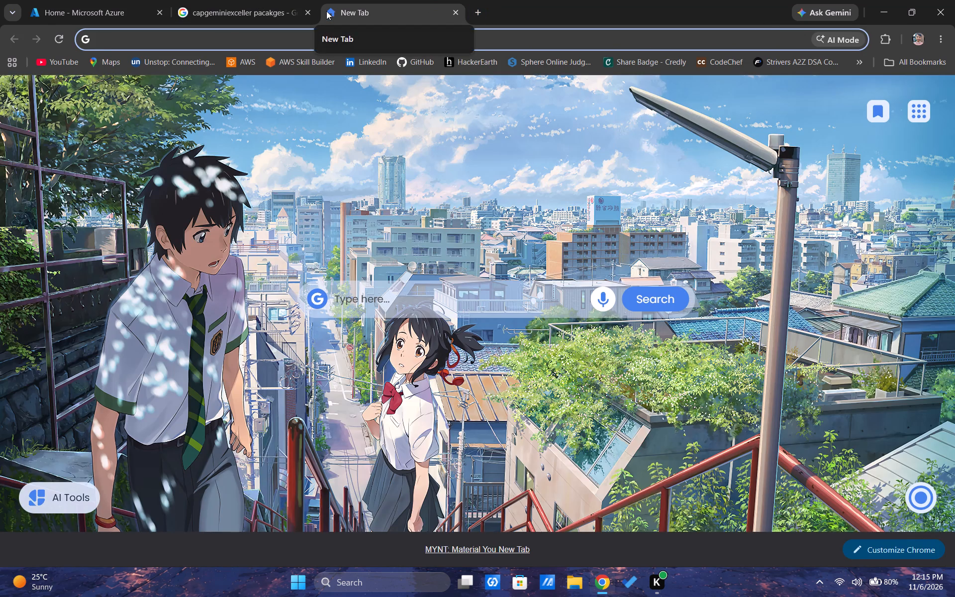
{"action": "type", "text": "in azure how to locate i"}
{"action": "type", "text": "am"}
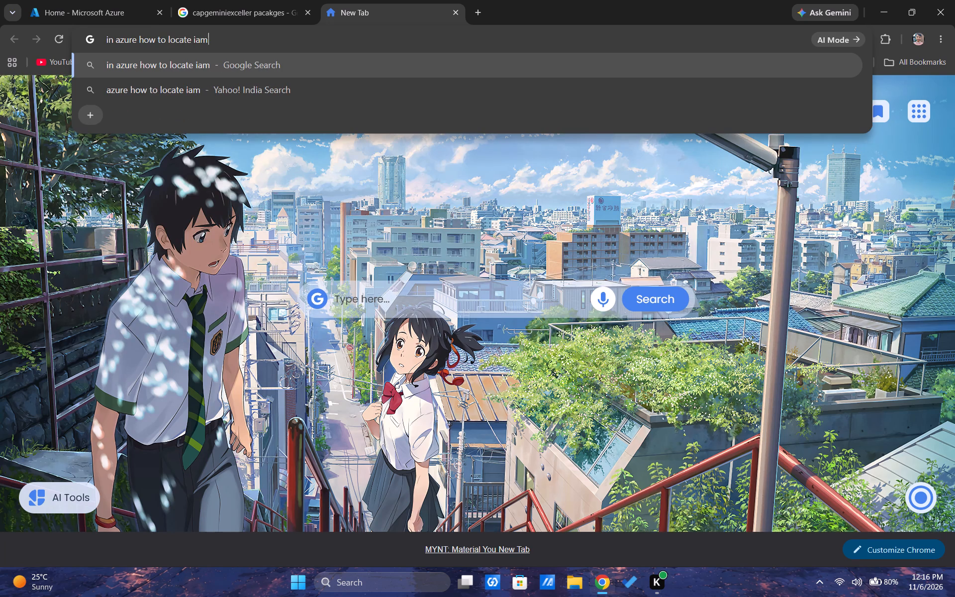
{"action": "key", "text": "Return"}
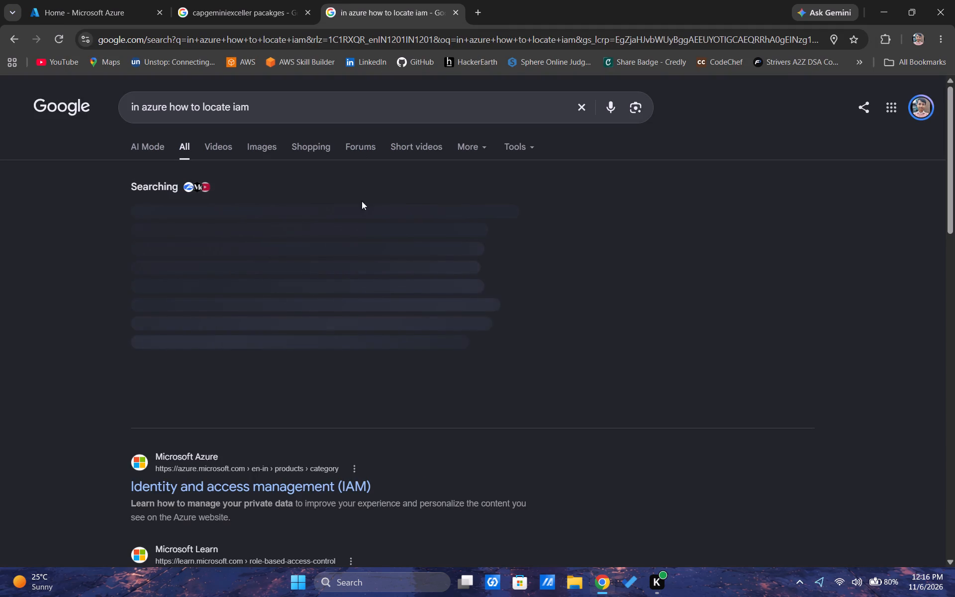
{"action": "left_click", "coordinate": [269, 398]}
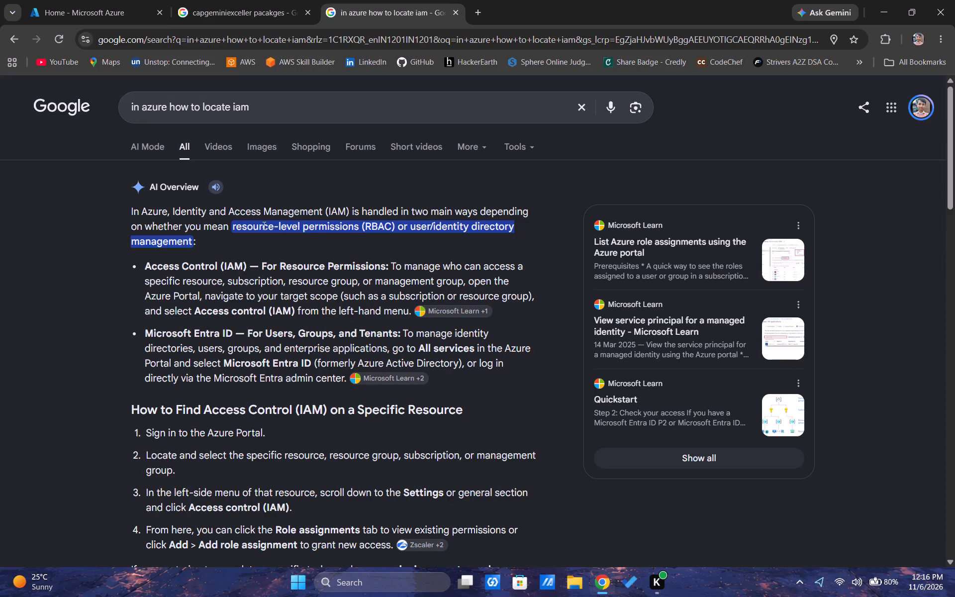
Search the Azure portal for "RBAC".
{"action": "left_click", "coordinate": [86, 1]}
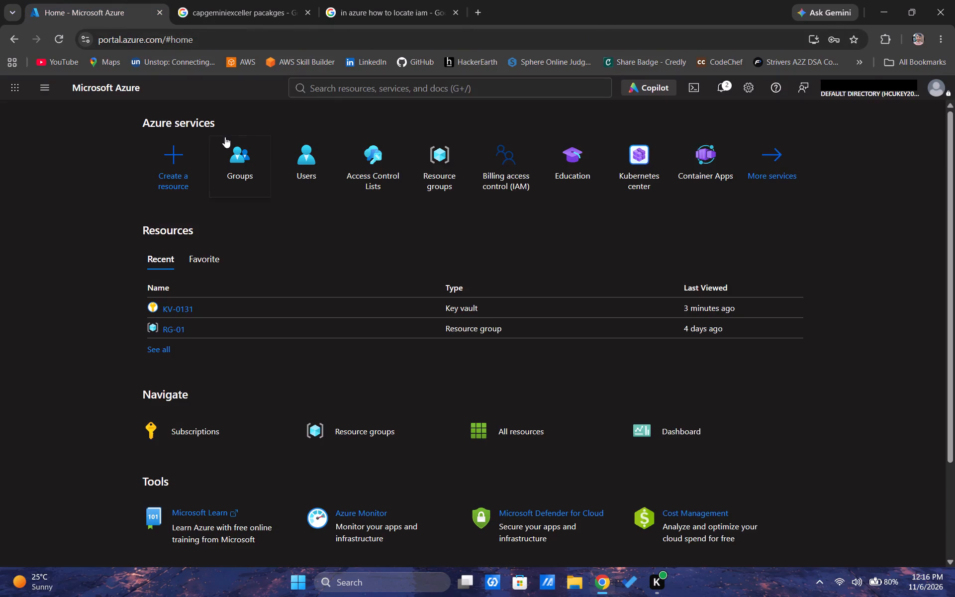
{"action": "left_click", "coordinate": [343, 95]}
{"action": "type", "text": "RBA"}
{"action": "key", "text": "shift+c"}
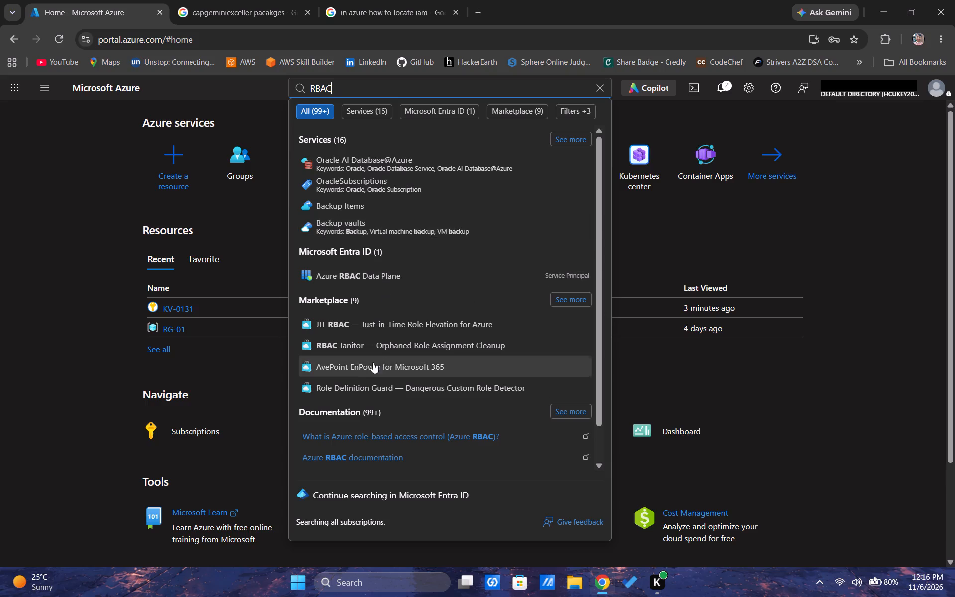
Read the web search overview's instructions for finding Access control (IAM) on a specific Azure resource.
{"action": "left_click", "coordinate": [362, 0]}
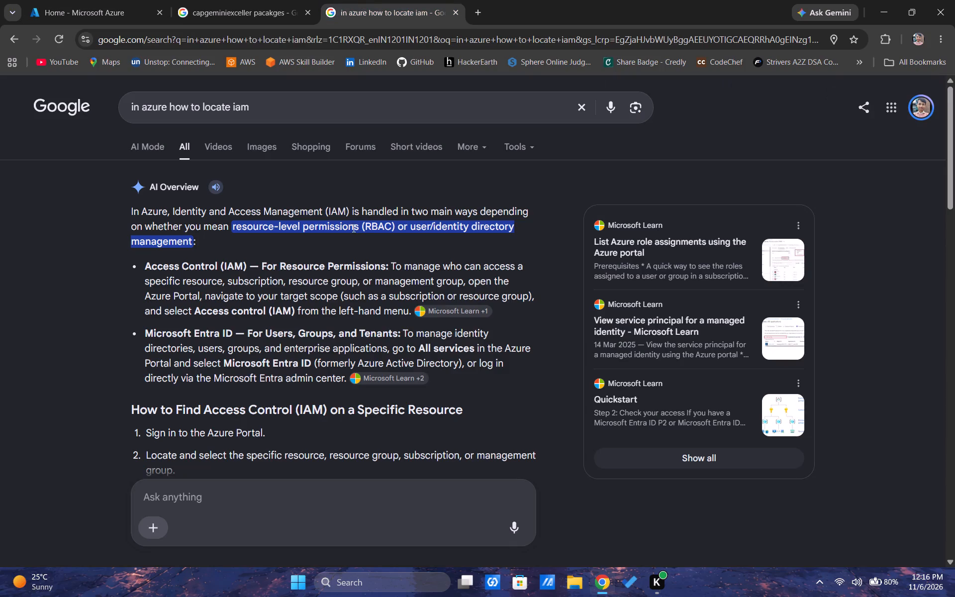
{"action": "scroll", "coordinate": [349, 242], "scroll_direction": "down", "scroll_amount": 1}
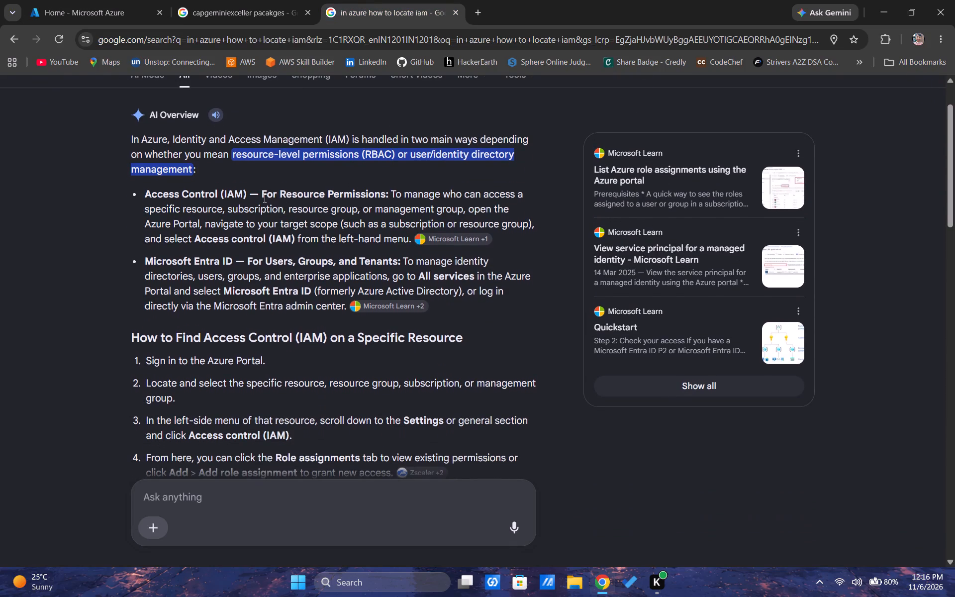
{"action": "scroll", "coordinate": [240, 340], "scroll_direction": "down", "scroll_amount": 2}
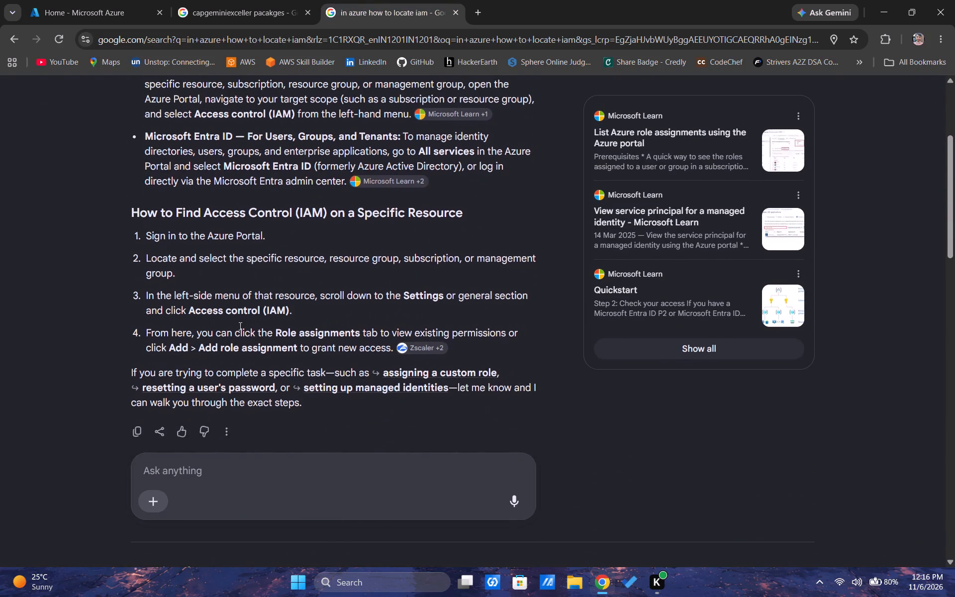
{"action": "left_click_drag", "start_coordinate": [332, 251], "coordinate": [511, 252]}
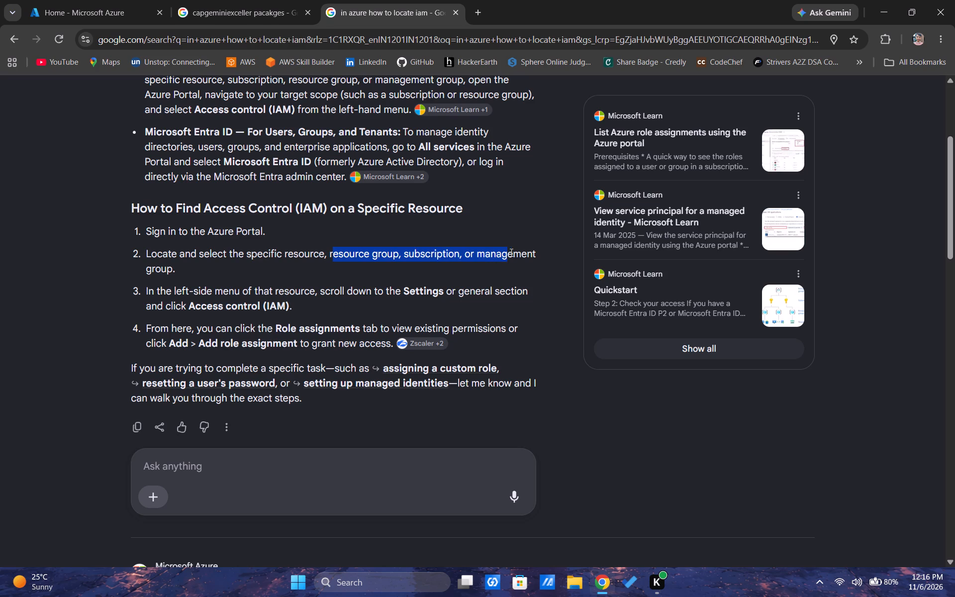
{"action": "left_click_drag", "start_coordinate": [511, 252], "coordinate": [509, 252]}
{"action": "left_click", "coordinate": [509, 252]}
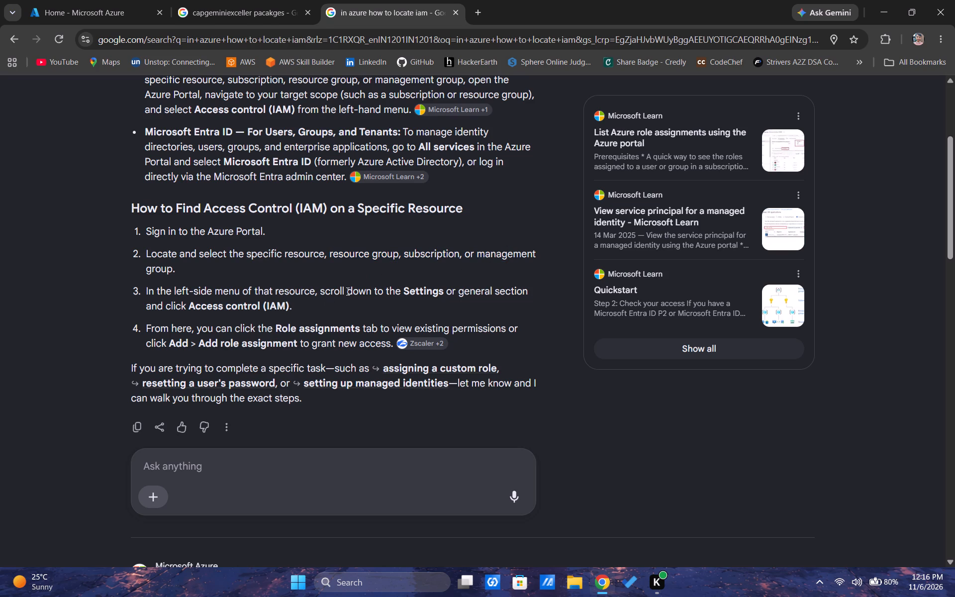
{"action": "left_click_drag", "start_coordinate": [379, 285], "coordinate": [471, 290]}
Return to the Azure portal and open the Access control (IAM) page of resource group RG-01 from the recent resources.
{"action": "left_click", "coordinate": [247, 0]}
{"action": "left_click", "coordinate": [116, 0]}
{"action": "left_click", "coordinate": [215, 204]}
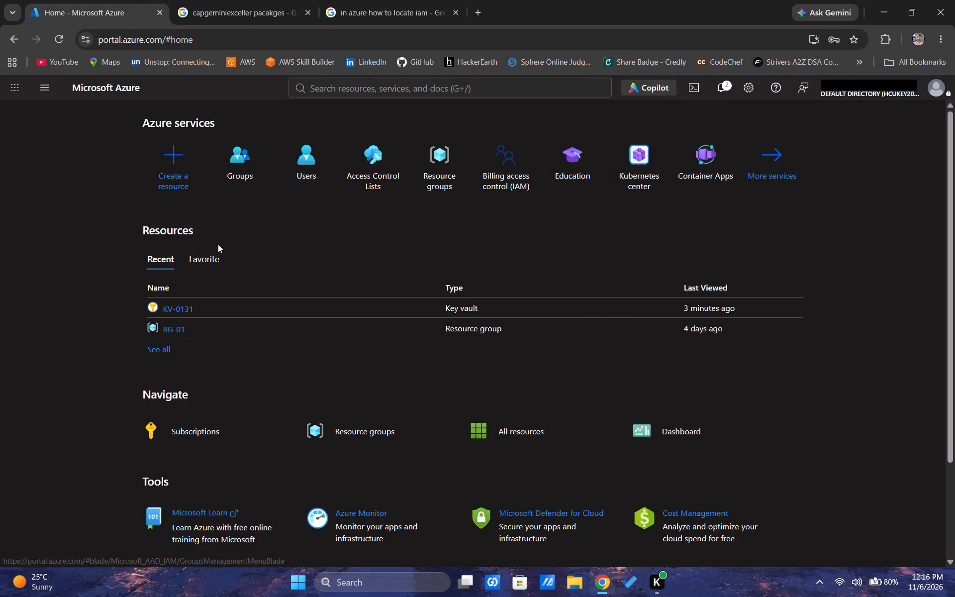
{"action": "left_click", "coordinate": [158, 352]}
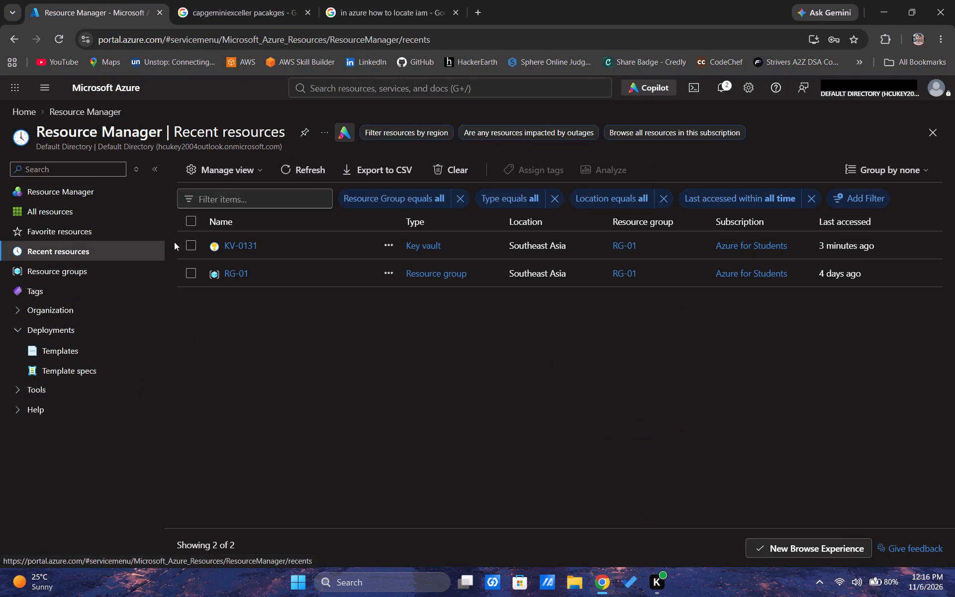
{"action": "left_click", "coordinate": [215, 265]}
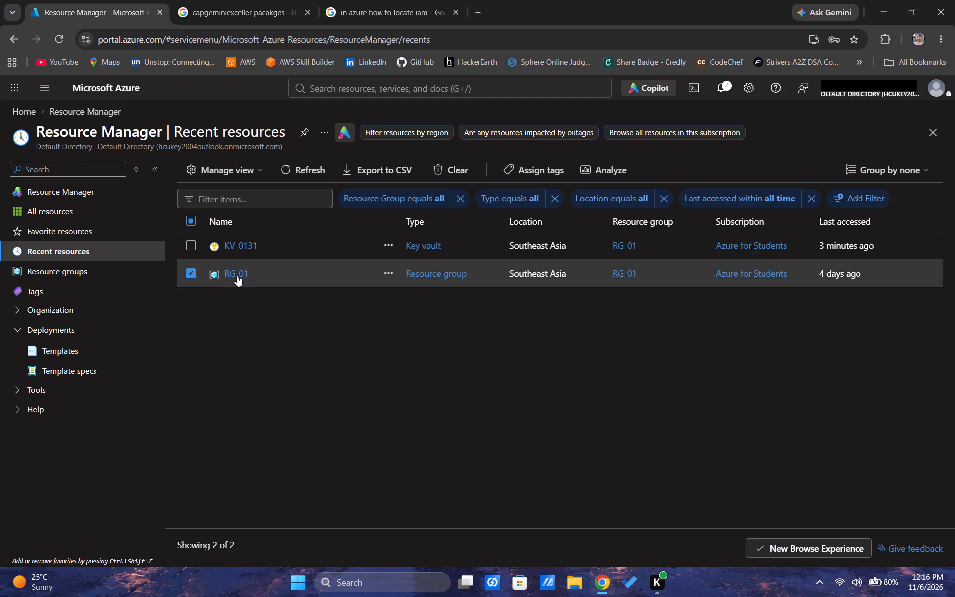
{"action": "left_click", "coordinate": [238, 275]}
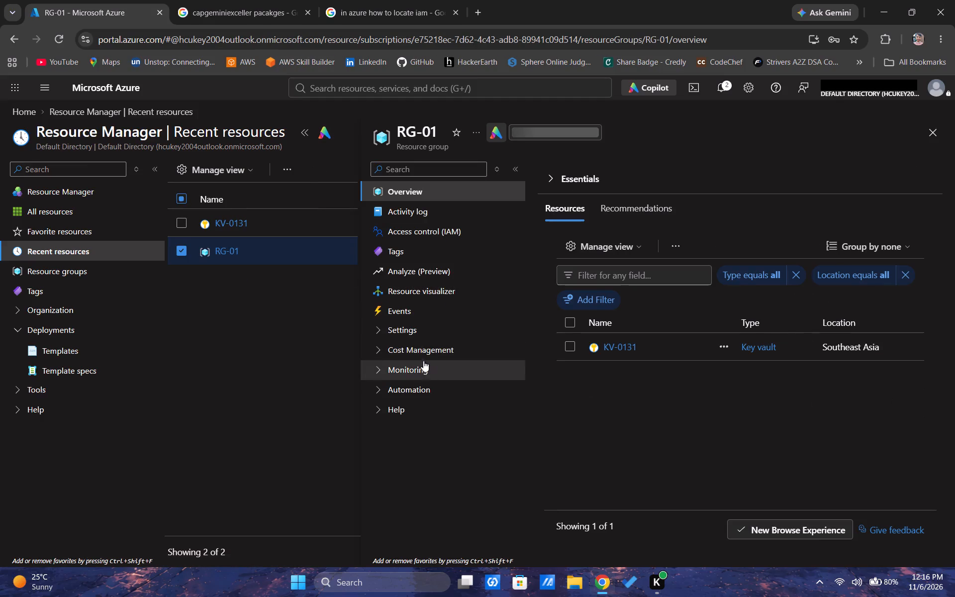
{"action": "left_click", "coordinate": [409, 329]}
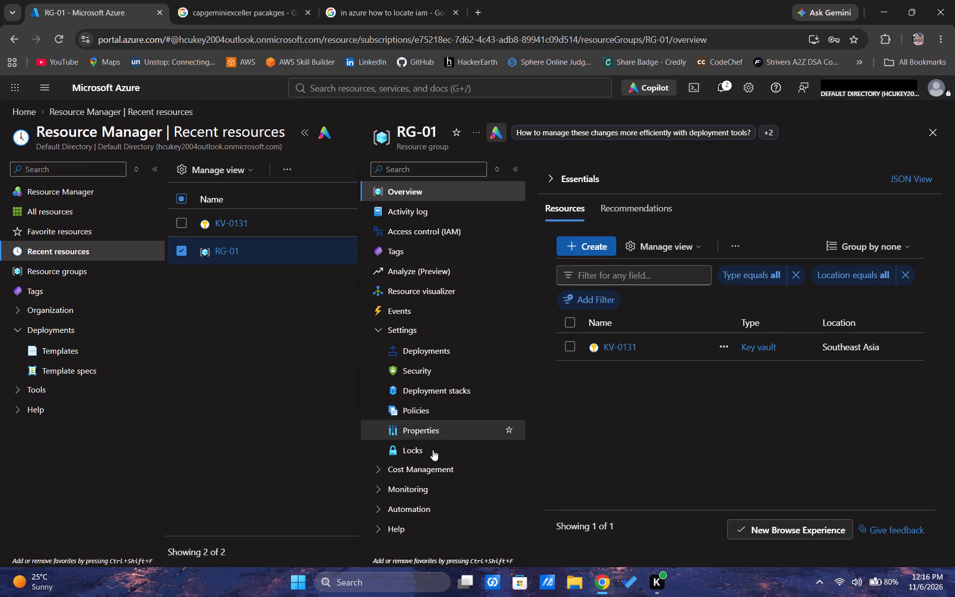
{"action": "left_click", "coordinate": [437, 235]}
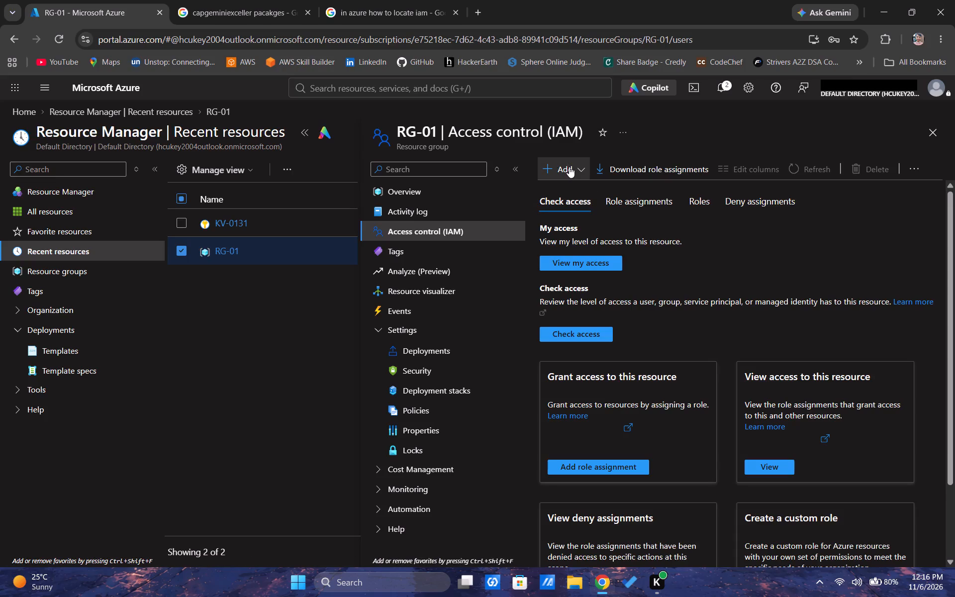
Start a role assignment on RG-01, search the job function roles for "key vault", and choose Key Vault Administrator as the role.
{"action": "left_click", "coordinate": [569, 167]}
{"action": "left_click", "coordinate": [574, 193]}
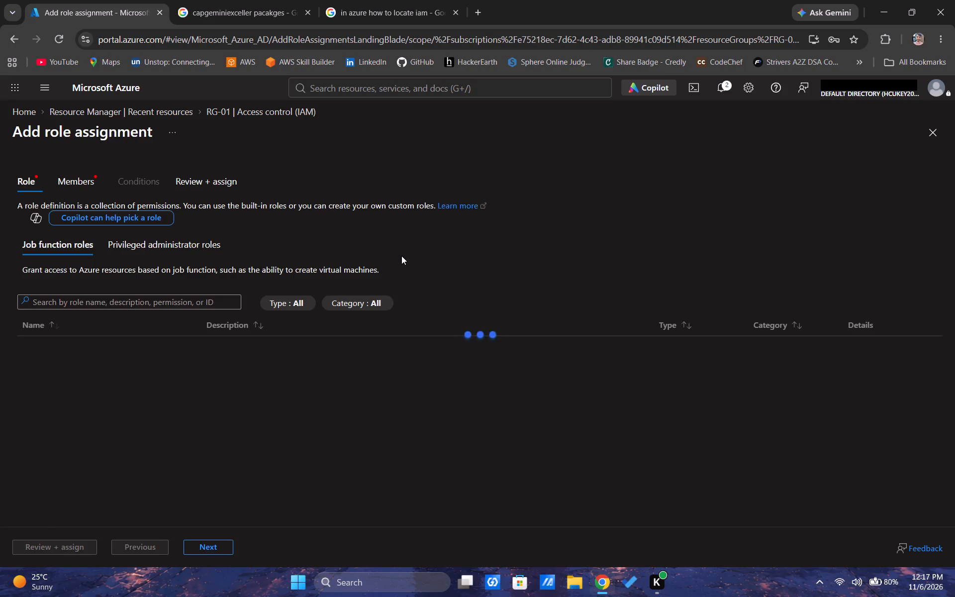
{"action": "left_click", "coordinate": [23, 180]}
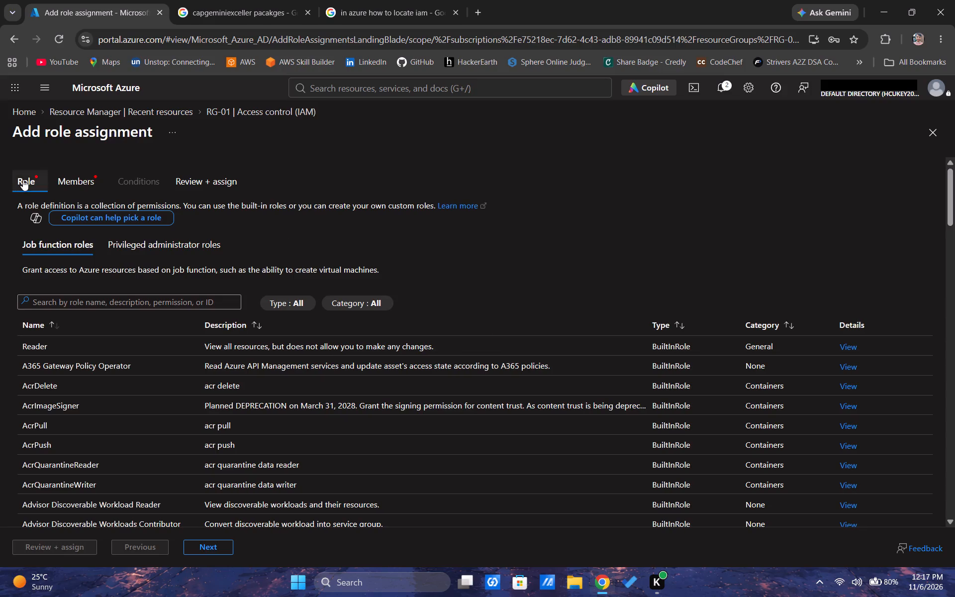
{"action": "left_click", "coordinate": [77, 306]}
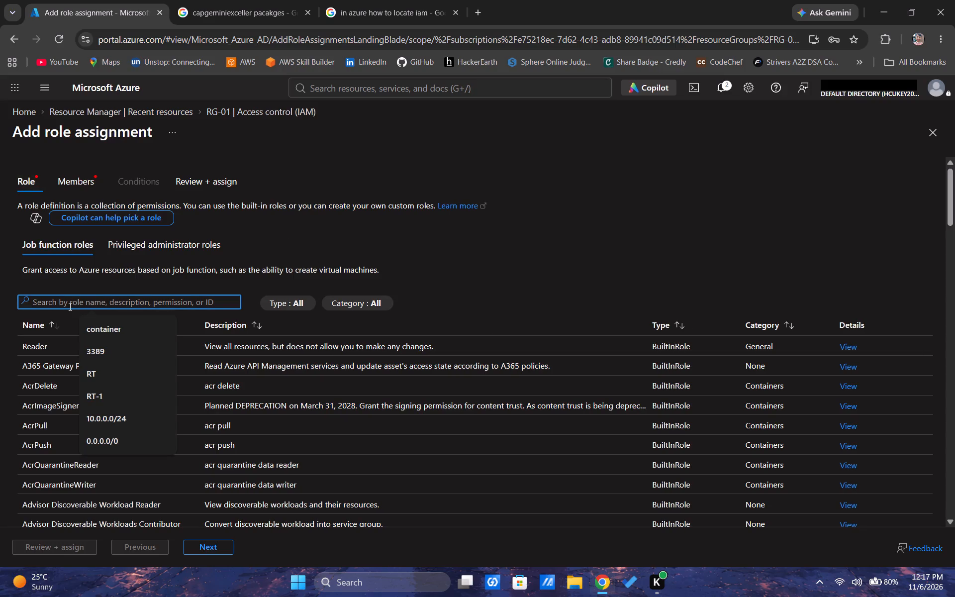
{"action": "left_click", "coordinate": [69, 306]}
{"action": "type", "text": "key"}
{"action": "key", "text": "space"}
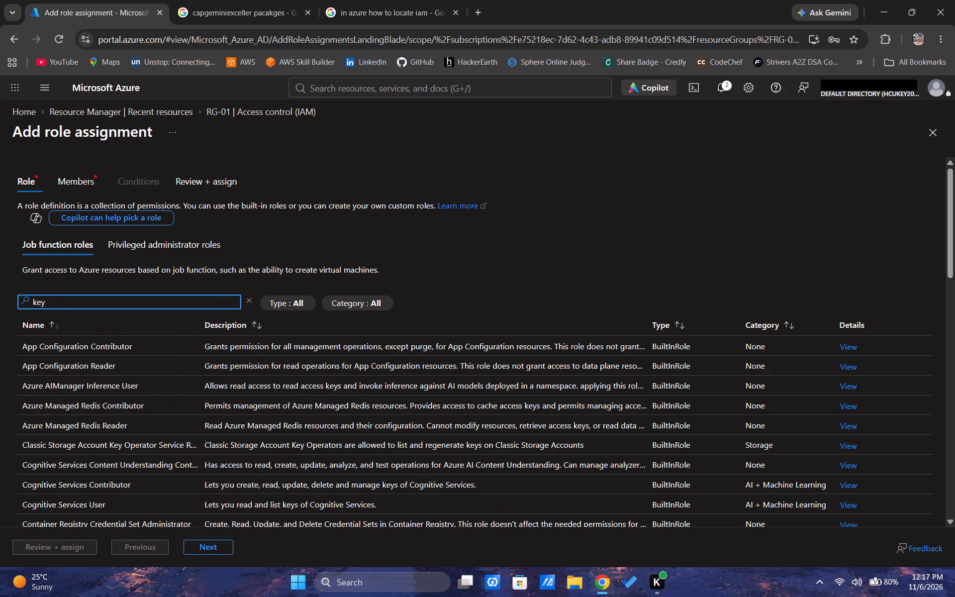
{"action": "type", "text": "vault"}
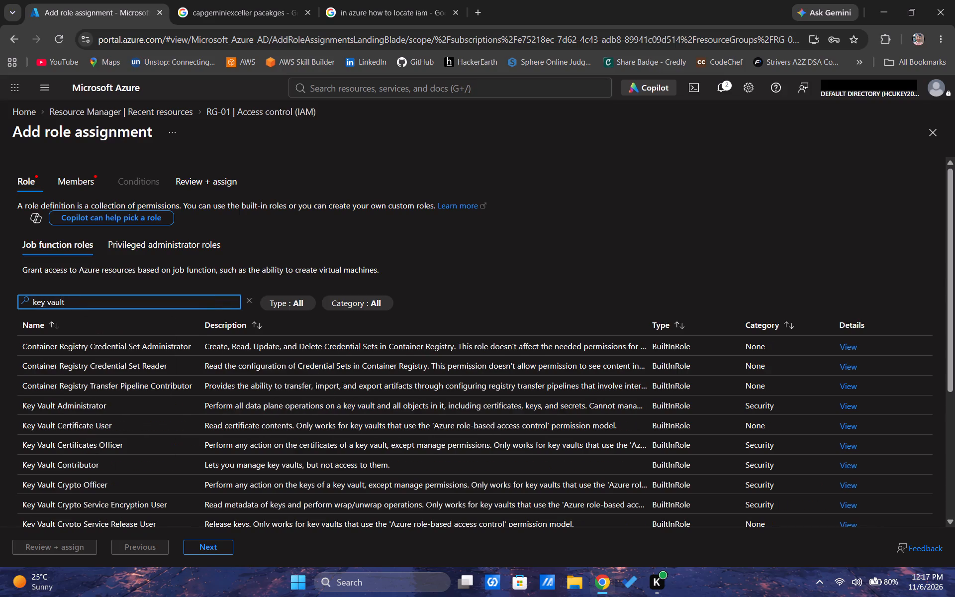
{"action": "left_click", "coordinate": [78, 407]}
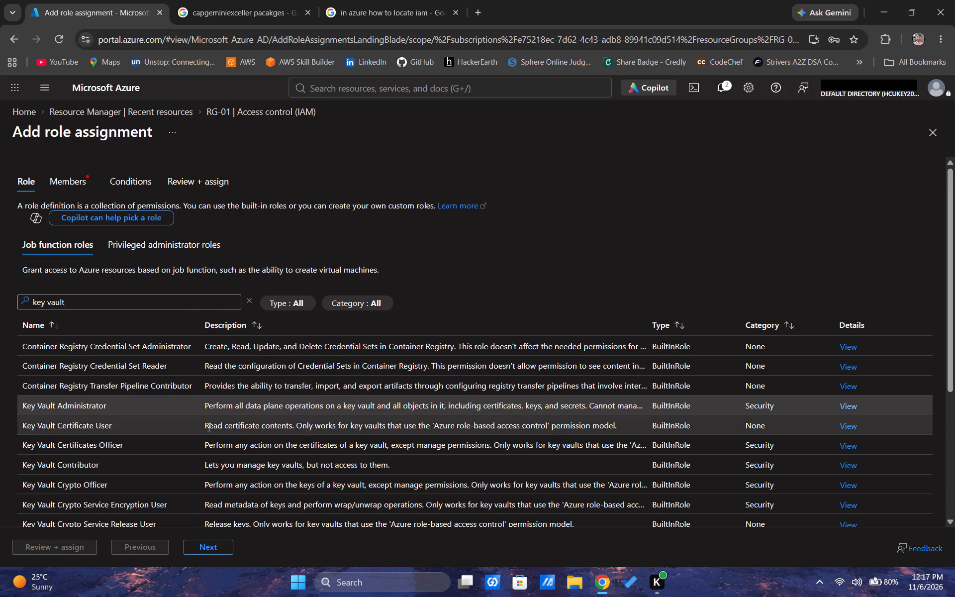
{"action": "scroll", "coordinate": [208, 427], "scroll_direction": "down", "scroll_amount": 4}
{"action": "scroll", "coordinate": [208, 427], "scroll_direction": "up", "scroll_amount": 1}
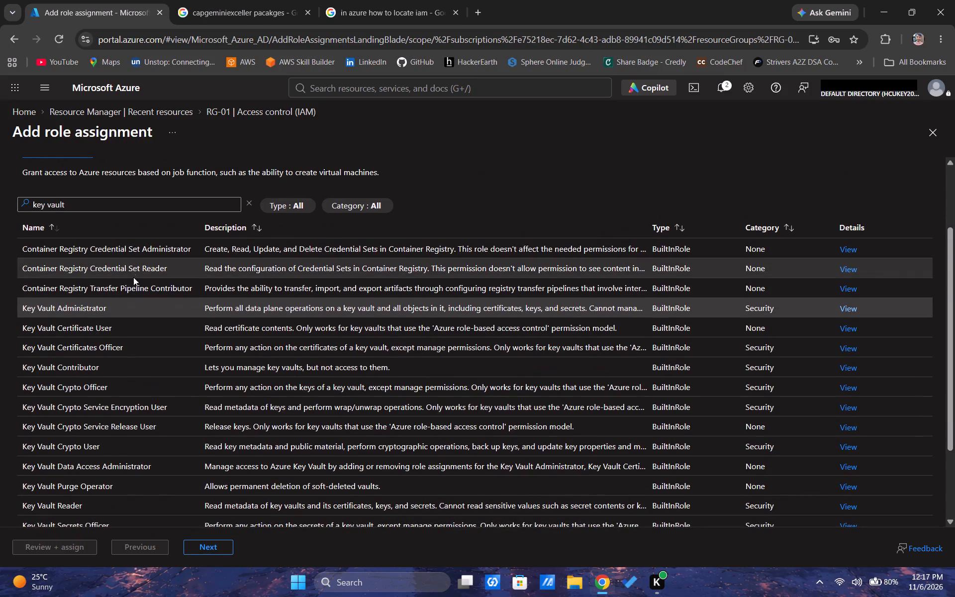
{"action": "left_click", "coordinate": [137, 302]}
{"action": "left_click", "coordinate": [207, 555]}
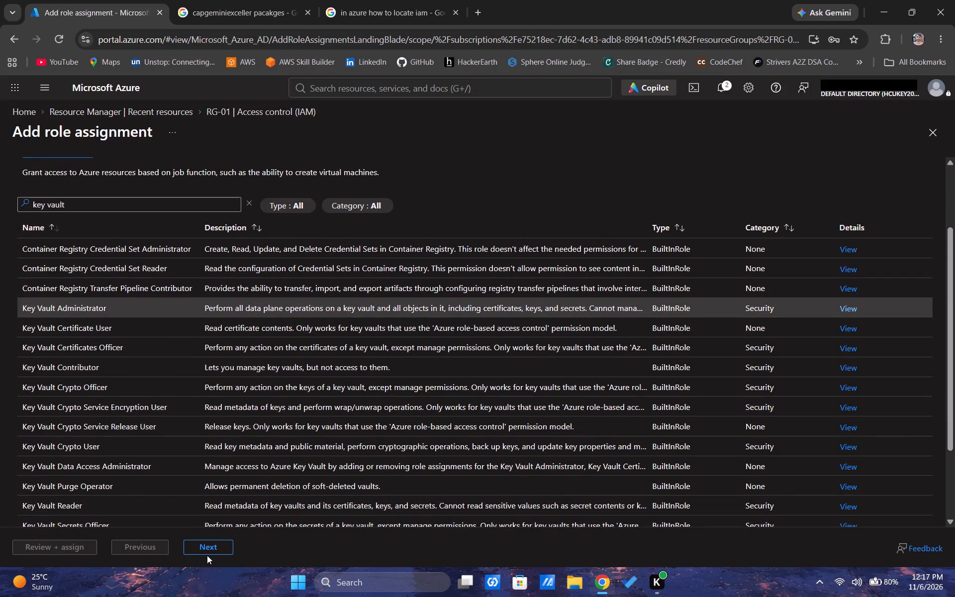
{"action": "left_click", "coordinate": [225, 546]}
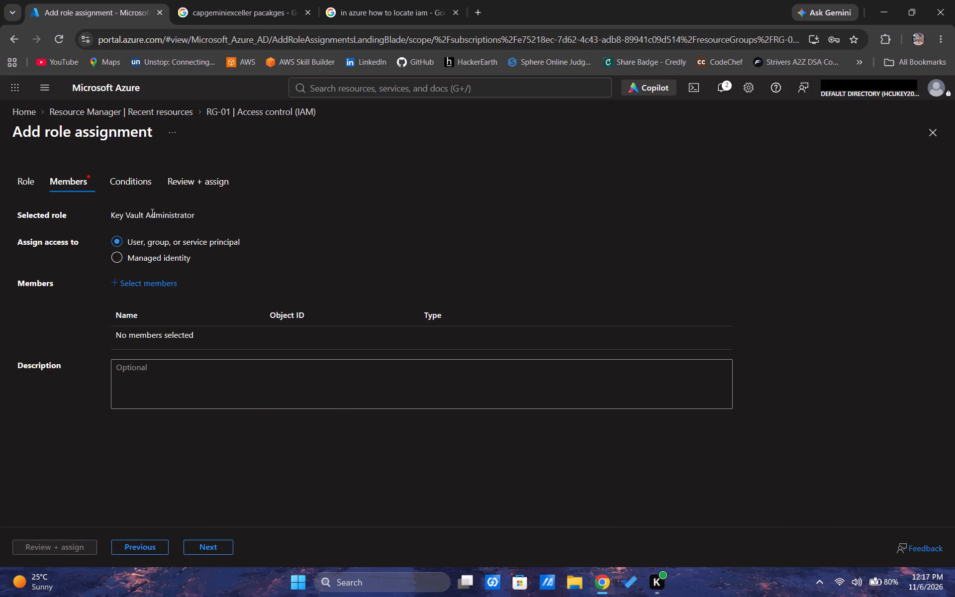
Add User-01 as the member of the Key Vault Administrator assignment on RG-01, with no condition, and complete the assignment.
{"action": "left_click", "coordinate": [128, 284]}
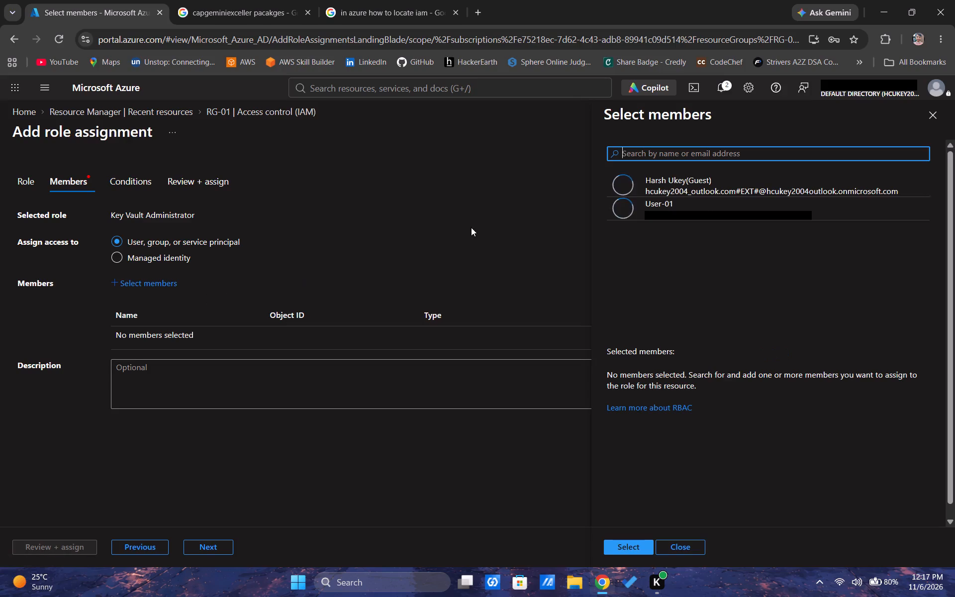
{"action": "left_click", "coordinate": [654, 208]}
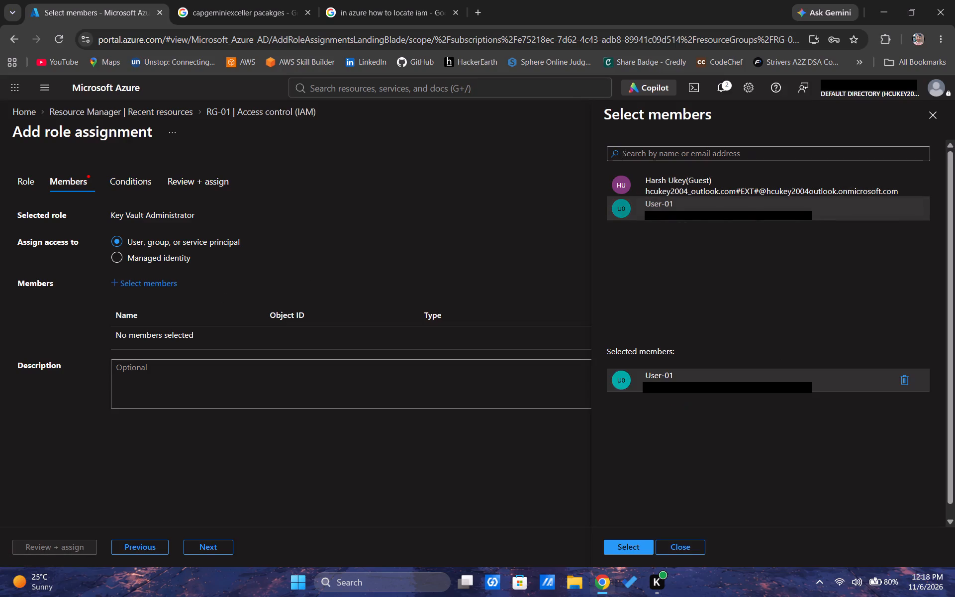
{"action": "left_click", "coordinate": [642, 544]}
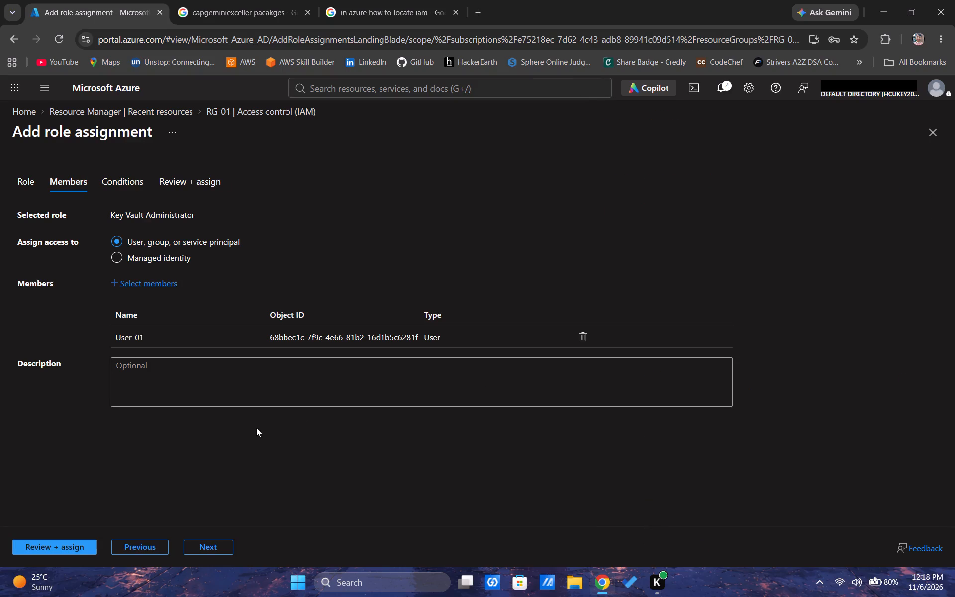
{"action": "left_click", "coordinate": [196, 543]}
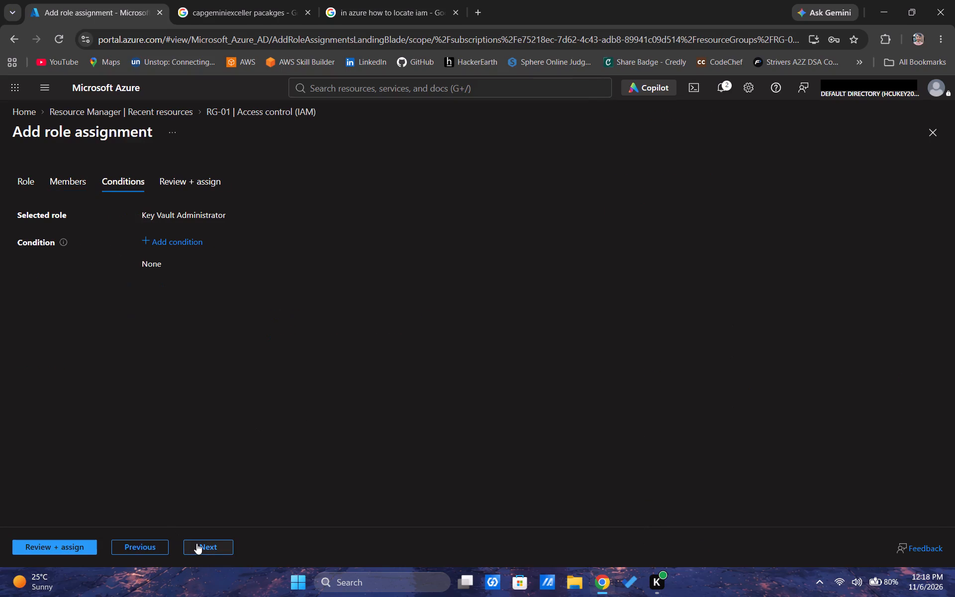
{"action": "left_click", "coordinate": [196, 543]}
{"action": "left_click", "coordinate": [196, 543]}
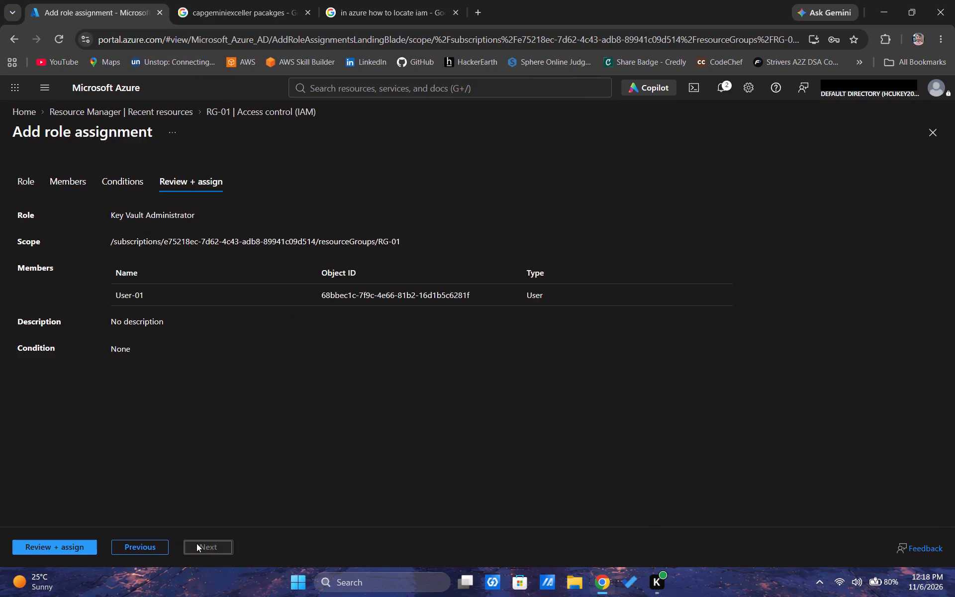
{"action": "left_click", "coordinate": [71, 546]}
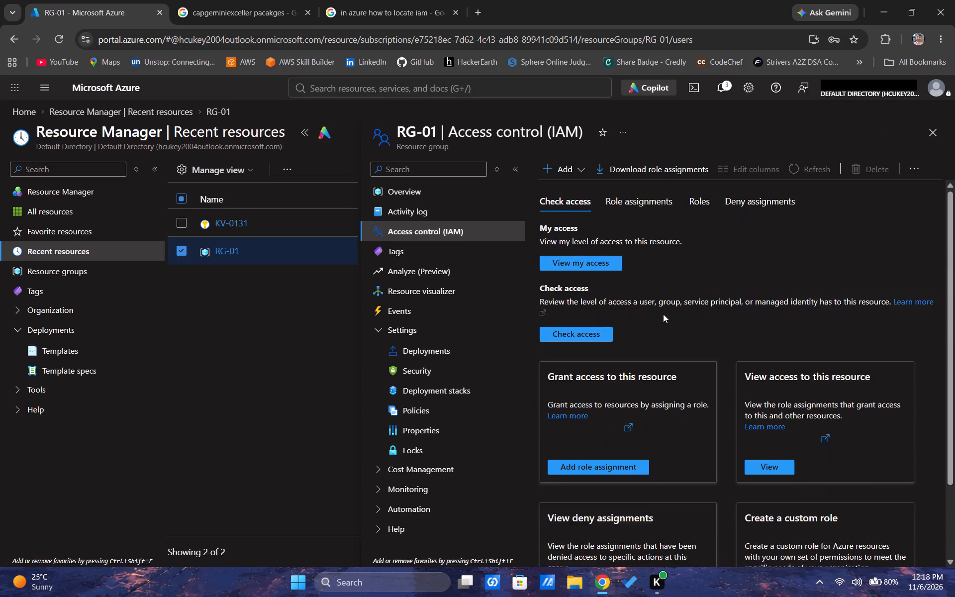
Examine the role assignments of resource group RG-01, looking for User-01's entry, and close the page.
{"action": "scroll", "coordinate": [663, 314], "scroll_direction": "up", "scroll_amount": 1}
{"action": "scroll", "coordinate": [663, 314], "scroll_direction": "down", "scroll_amount": 6}
{"action": "scroll", "coordinate": [663, 314], "scroll_direction": "up", "scroll_amount": 3}
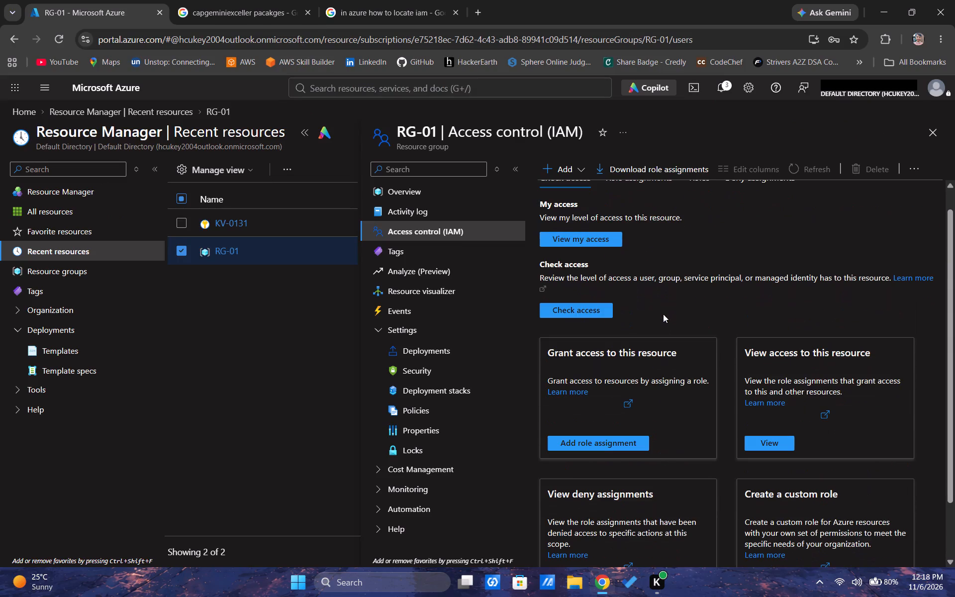
{"action": "scroll", "coordinate": [663, 314], "scroll_direction": "up", "scroll_amount": 1}
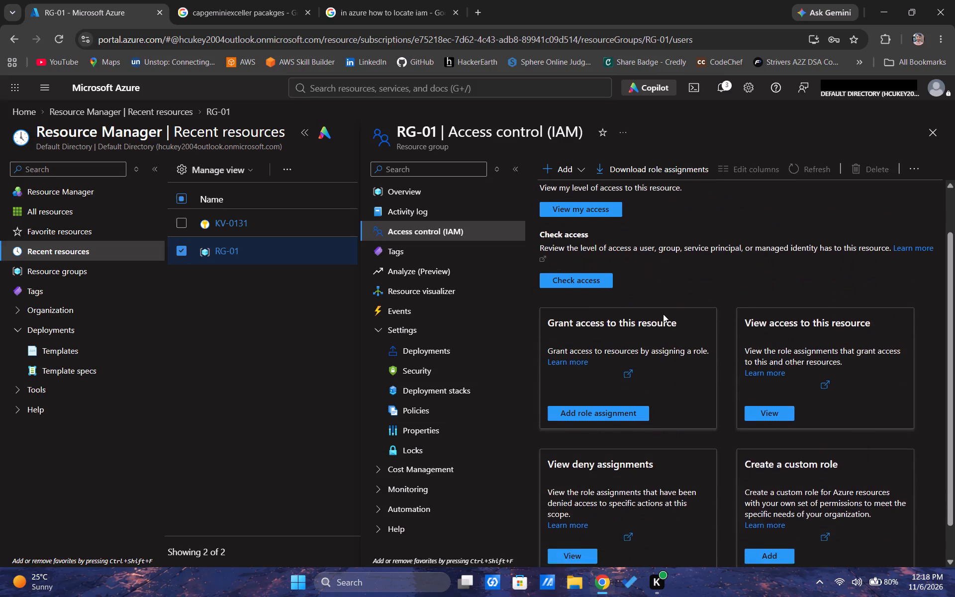
{"action": "scroll", "coordinate": [663, 314], "scroll_direction": "up", "scroll_amount": 1}
{"action": "left_click", "coordinate": [634, 191]}
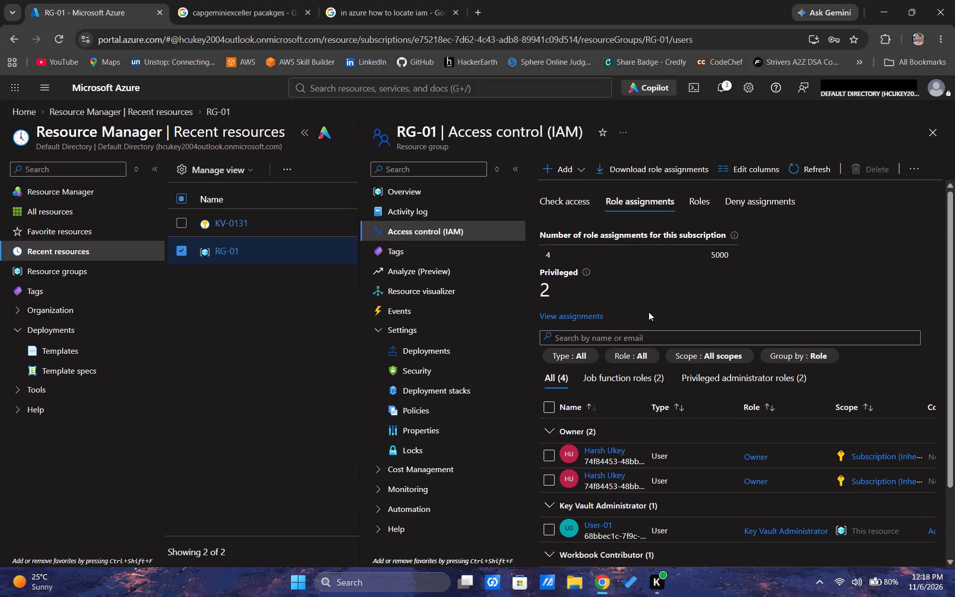
{"action": "scroll", "coordinate": [649, 312], "scroll_direction": "down", "scroll_amount": 2}
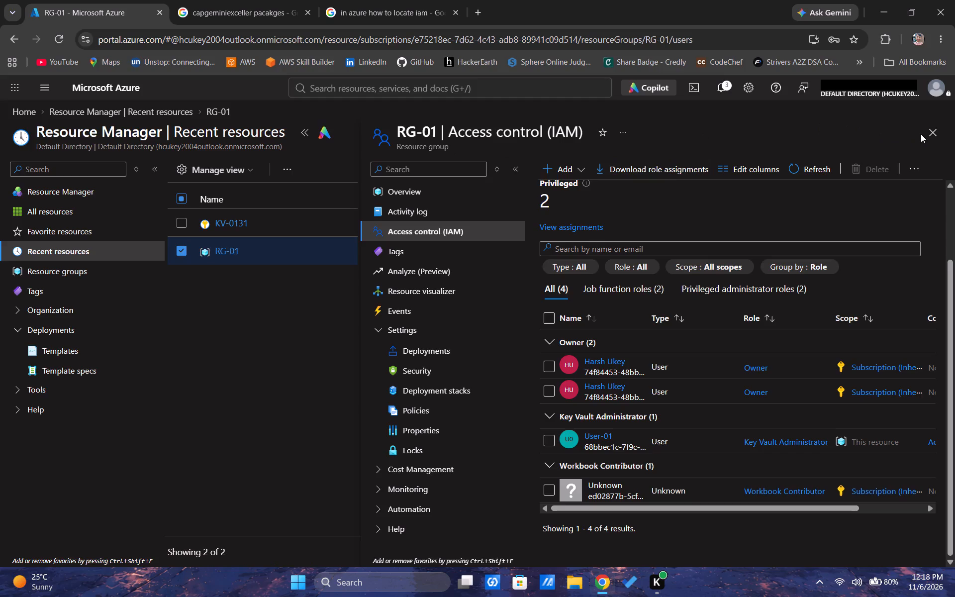
{"action": "left_click", "coordinate": [814, 163]}
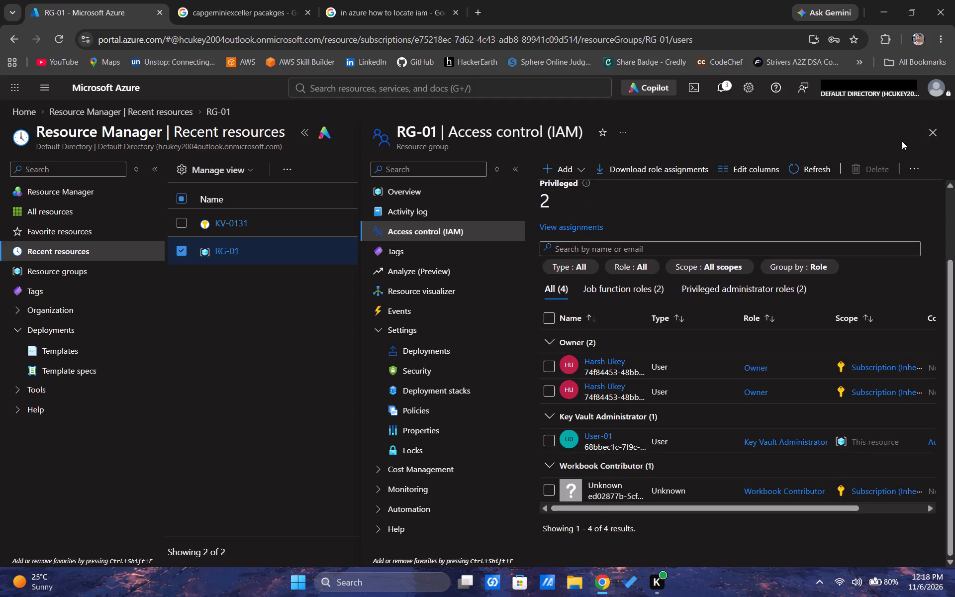
{"action": "left_click", "coordinate": [930, 133]}
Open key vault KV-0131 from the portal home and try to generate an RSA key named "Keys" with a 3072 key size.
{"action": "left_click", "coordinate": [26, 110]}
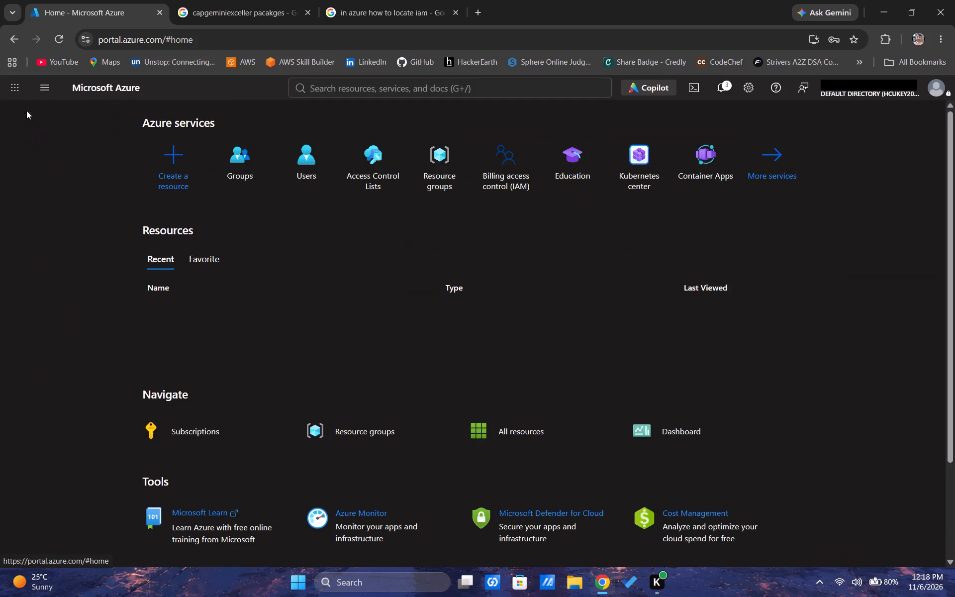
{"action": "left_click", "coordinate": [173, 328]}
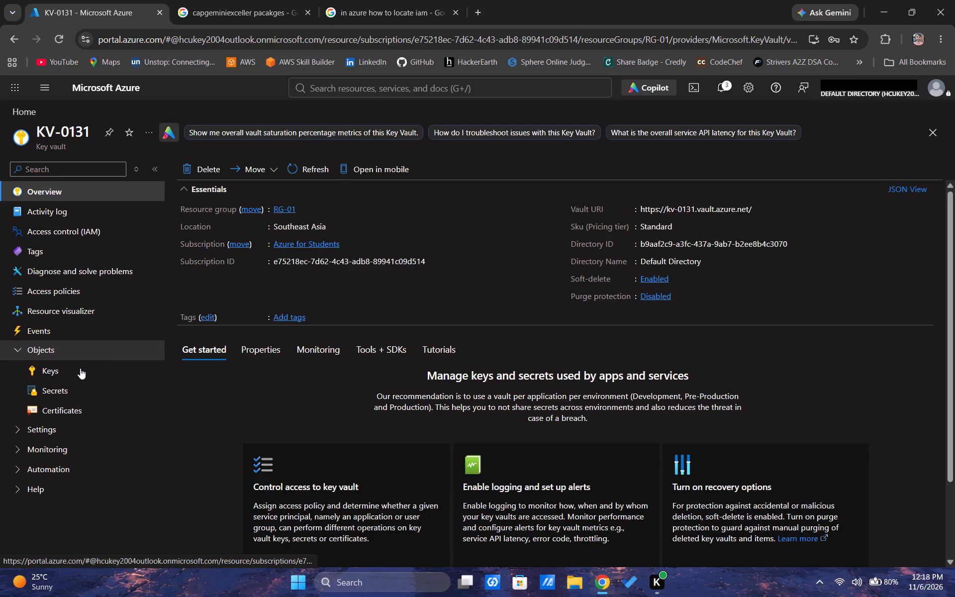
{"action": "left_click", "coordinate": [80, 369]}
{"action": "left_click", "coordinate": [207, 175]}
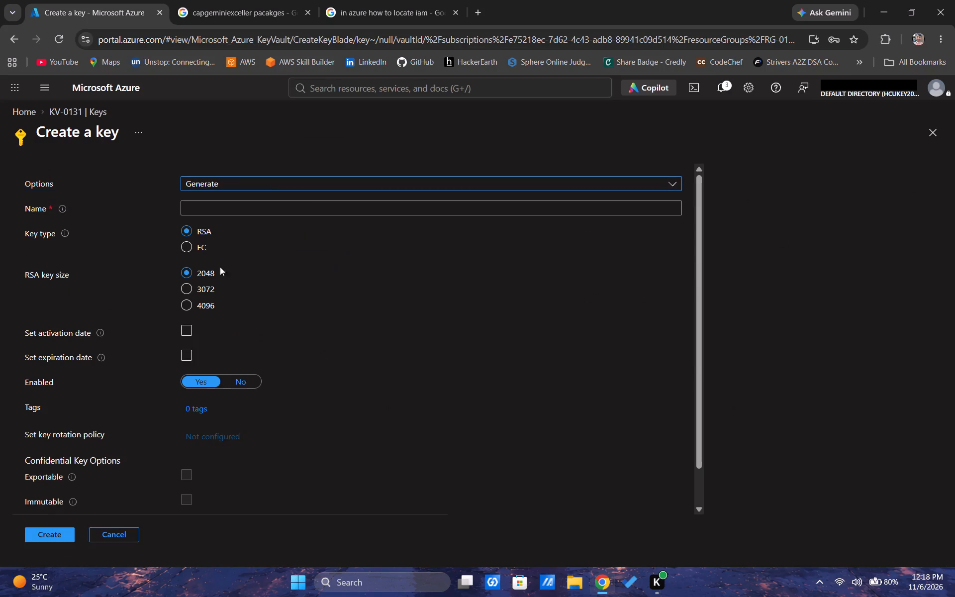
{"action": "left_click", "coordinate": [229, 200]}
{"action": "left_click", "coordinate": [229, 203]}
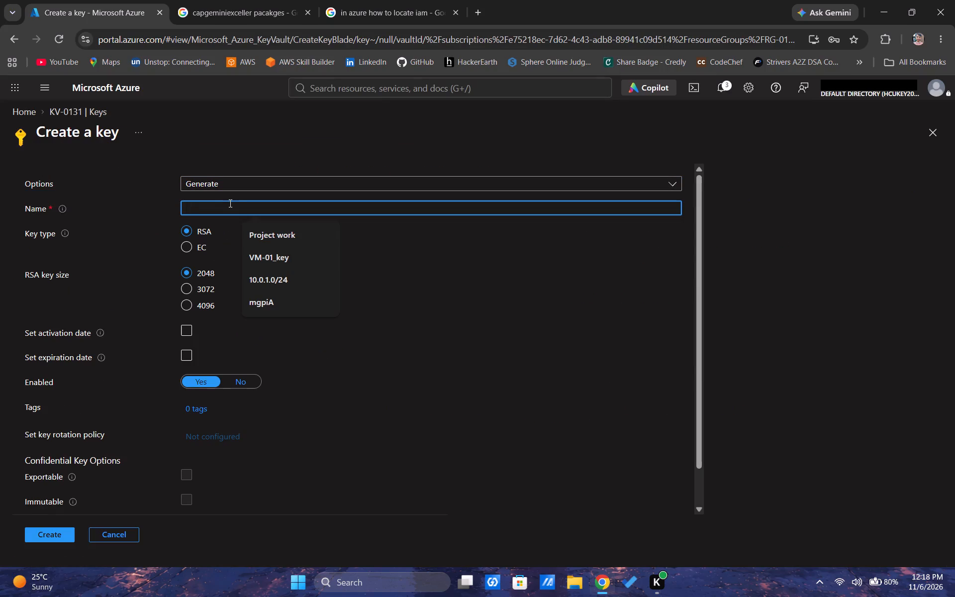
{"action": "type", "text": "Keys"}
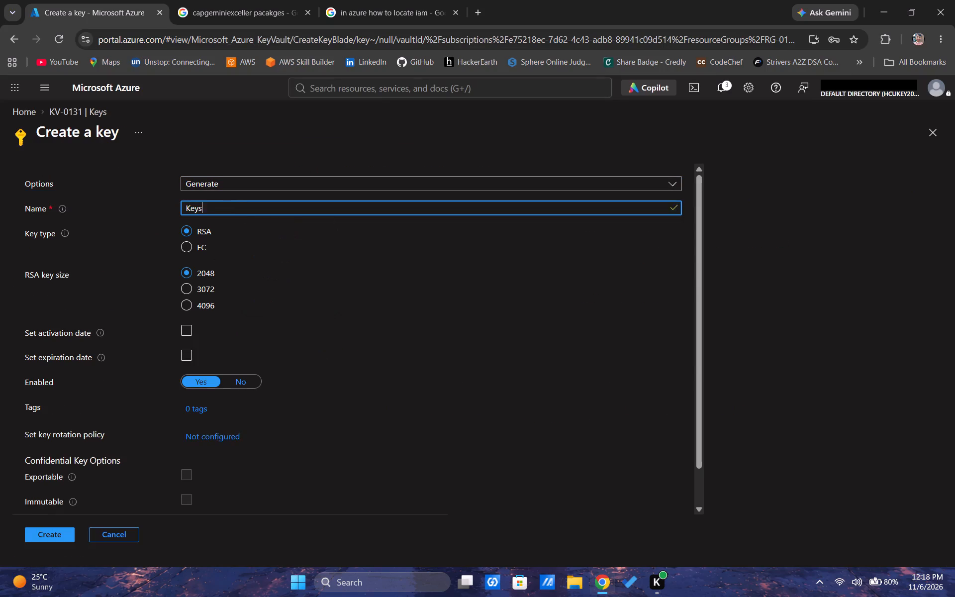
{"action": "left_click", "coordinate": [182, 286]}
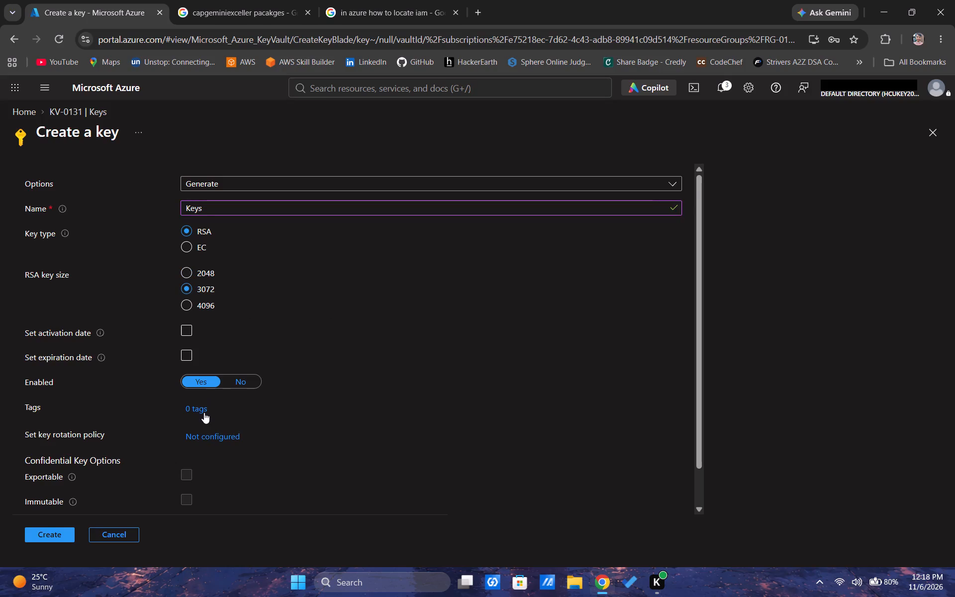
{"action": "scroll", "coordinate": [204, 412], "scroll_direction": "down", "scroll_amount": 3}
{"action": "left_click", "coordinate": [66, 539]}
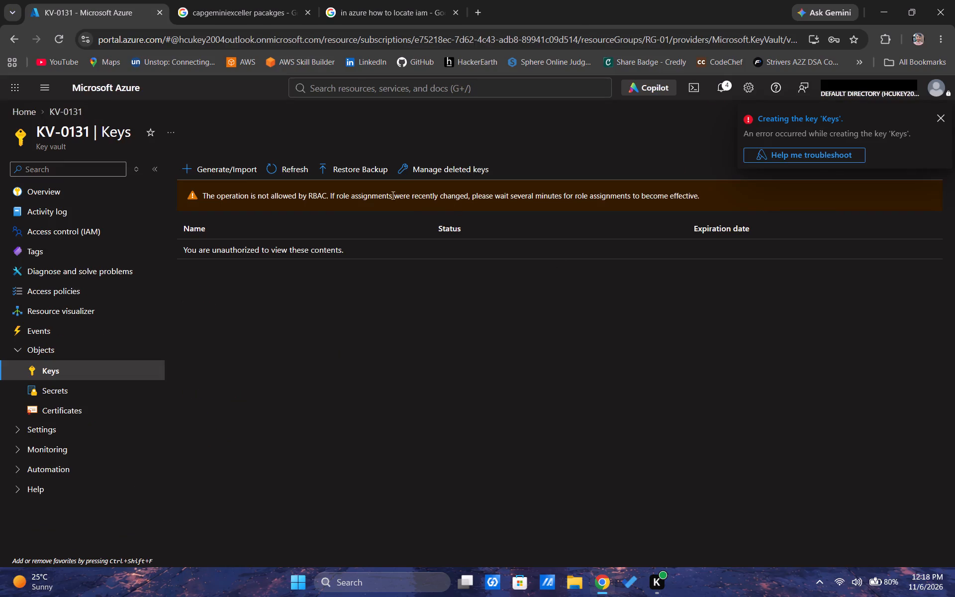
Read the notice on the Keys page, and check your own current and eligible role assignments under KV-0131's Access control (IAM).
{"action": "left_click_drag", "start_coordinate": [365, 201], "coordinate": [695, 185]}
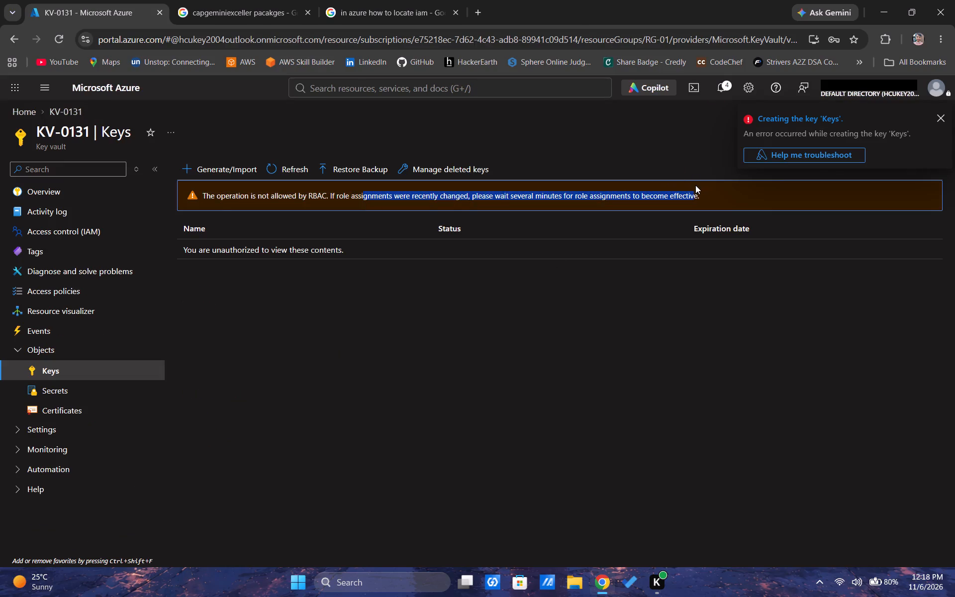
{"action": "left_click", "coordinate": [695, 185]}
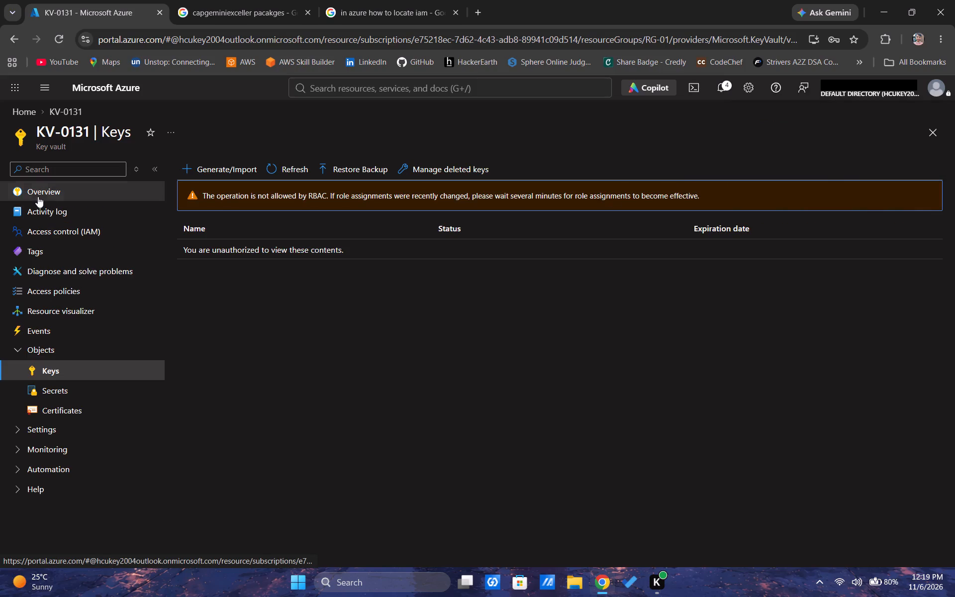
{"action": "left_click", "coordinate": [38, 197]}
{"action": "left_click", "coordinate": [56, 210]}
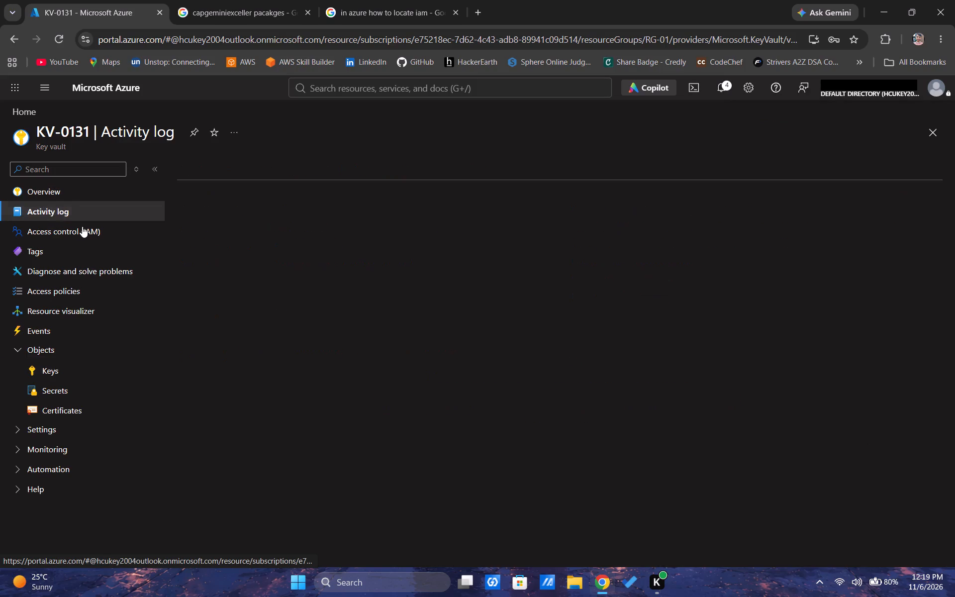
{"action": "left_click", "coordinate": [85, 234]}
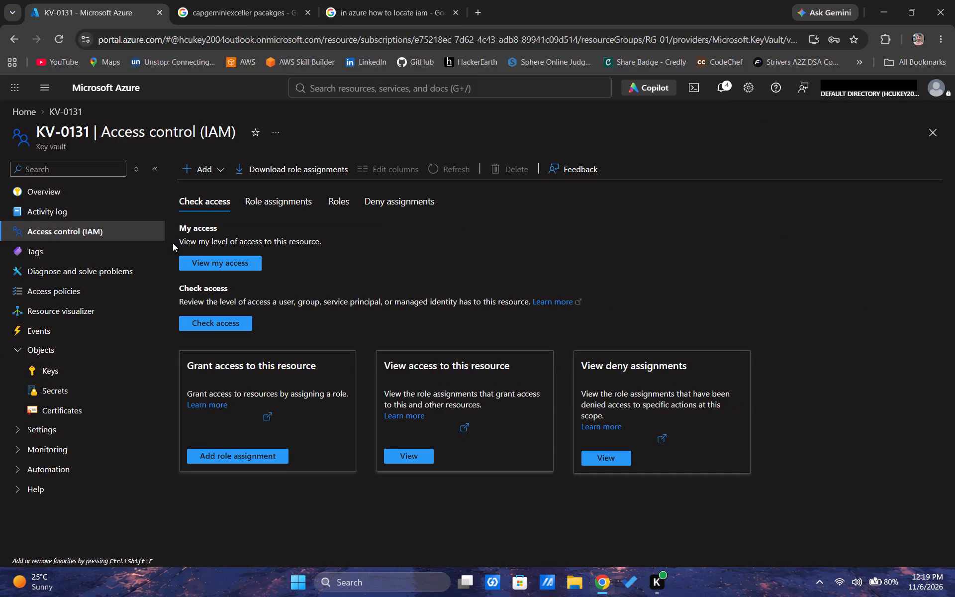
{"action": "left_click", "coordinate": [225, 268]}
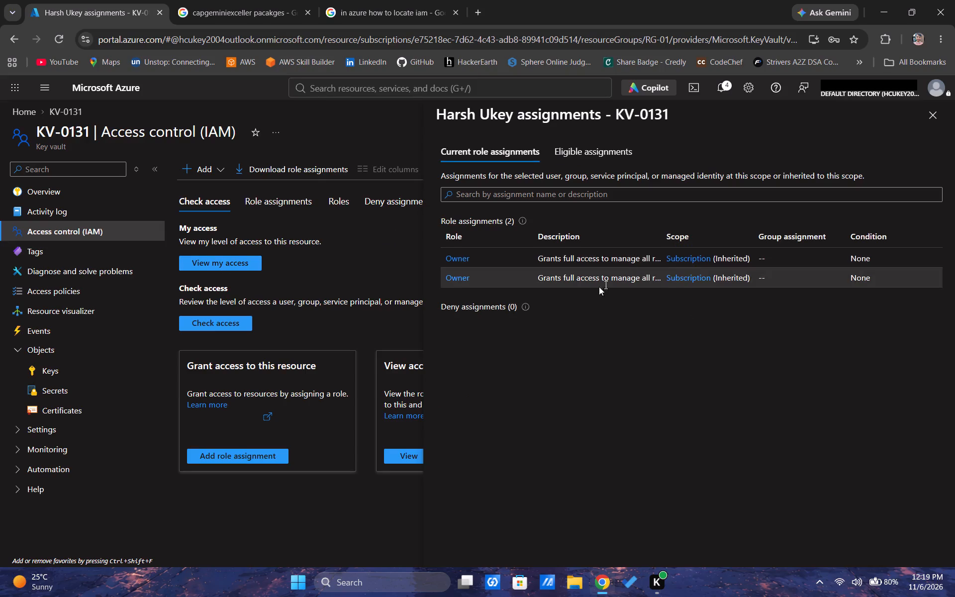
{"action": "left_click", "coordinate": [614, 145]}
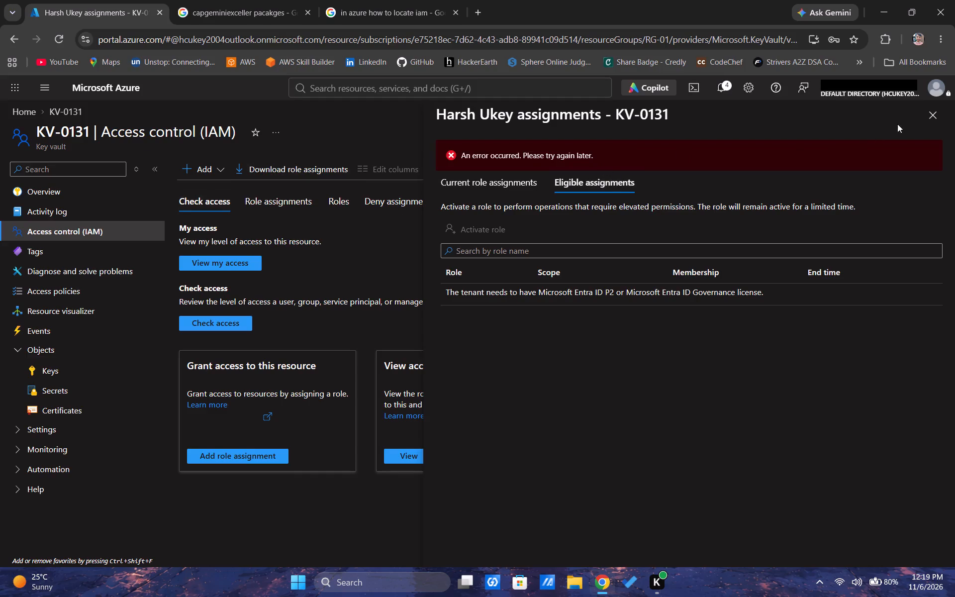
{"action": "left_click", "coordinate": [931, 120]}
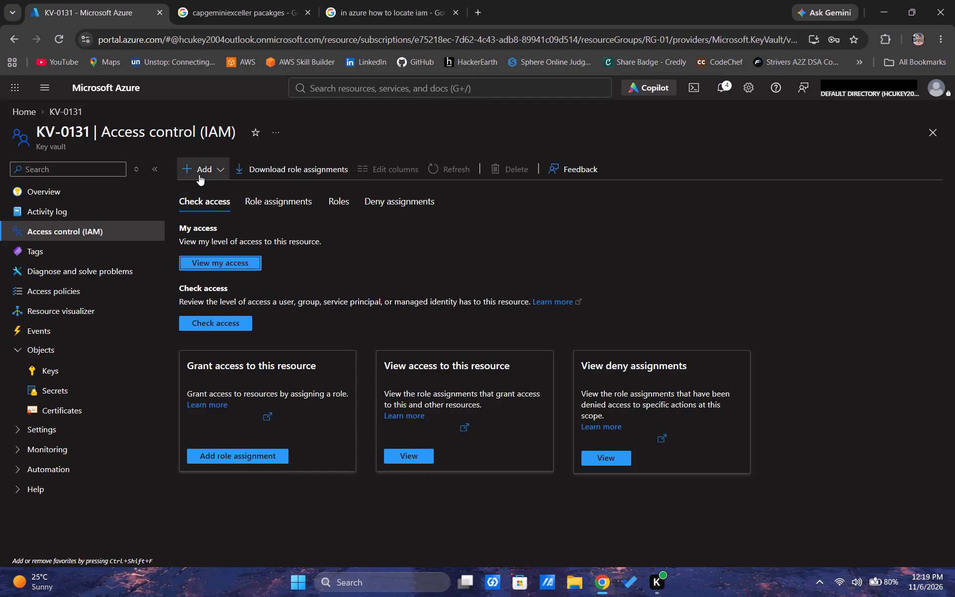
Start a role assignment on KV-0131, search the job function roles for "key vault", and choose Key Vault Administrator as the role.
{"action": "left_click", "coordinate": [201, 173]}
{"action": "left_click", "coordinate": [204, 188]}
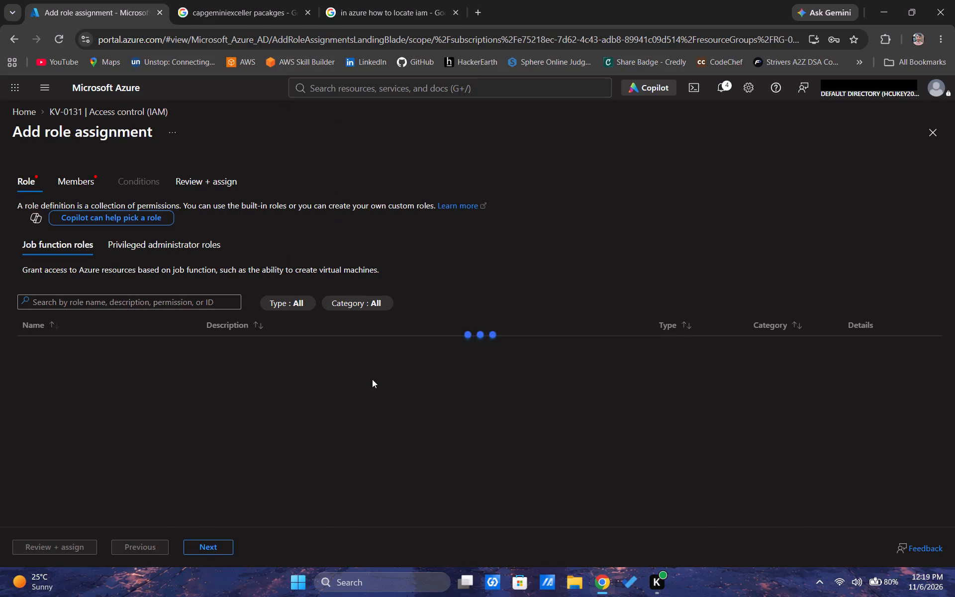
{"action": "left_click", "coordinate": [98, 304]}
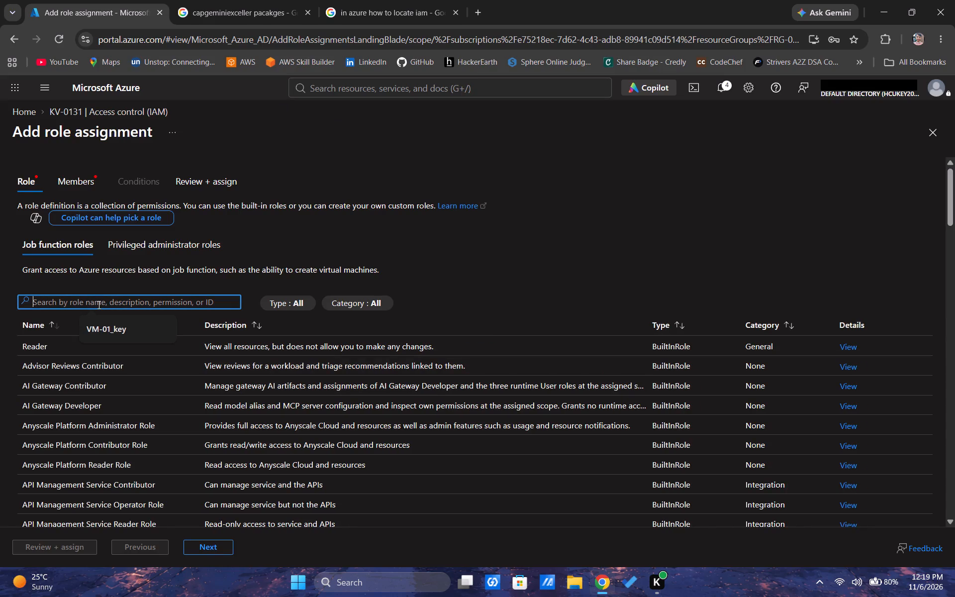
{"action": "type", "text": "key"}
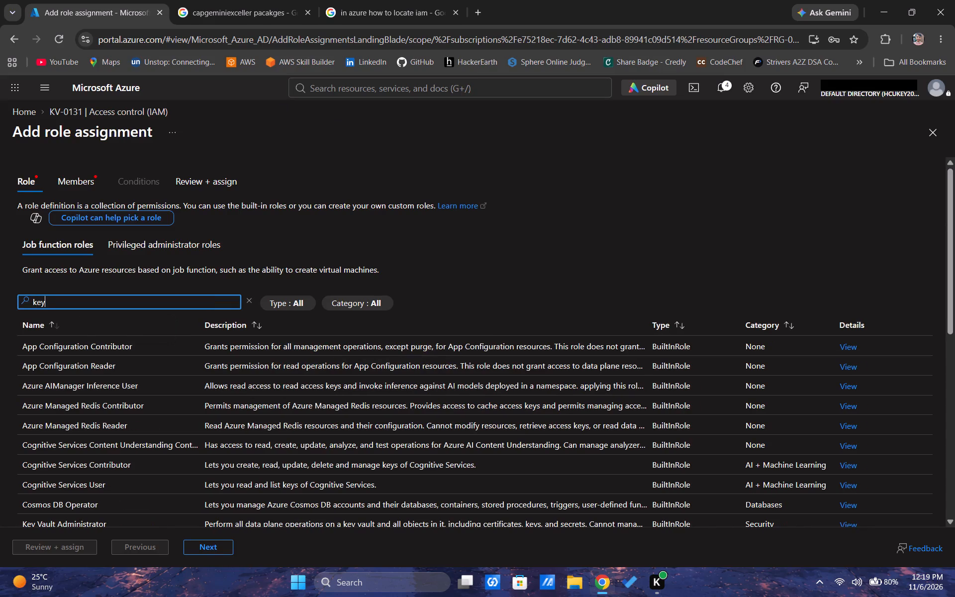
{"action": "key", "text": "space"}
{"action": "type", "text": "vault"}
{"action": "left_click", "coordinate": [96, 347]}
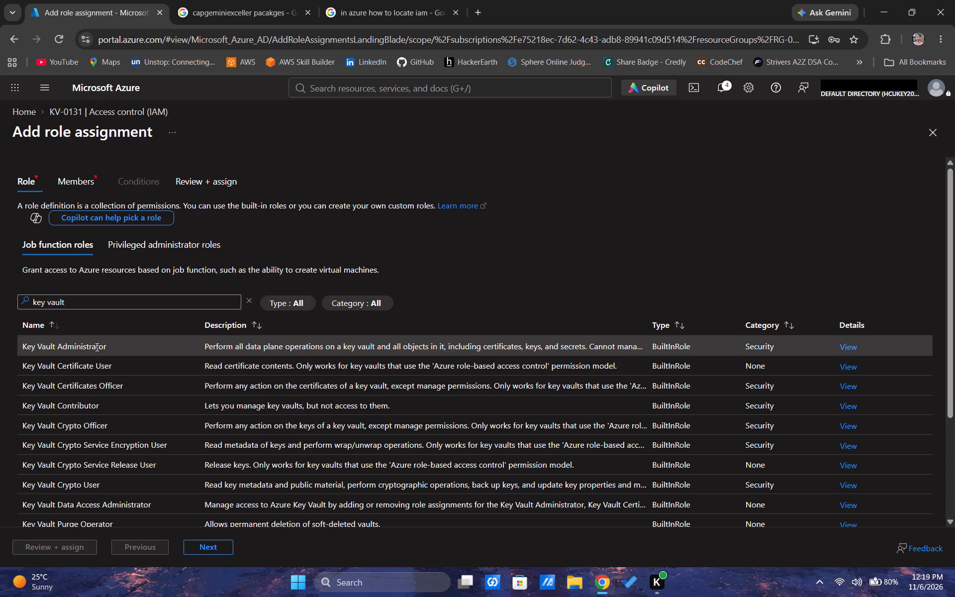
{"action": "left_click", "coordinate": [227, 548]}
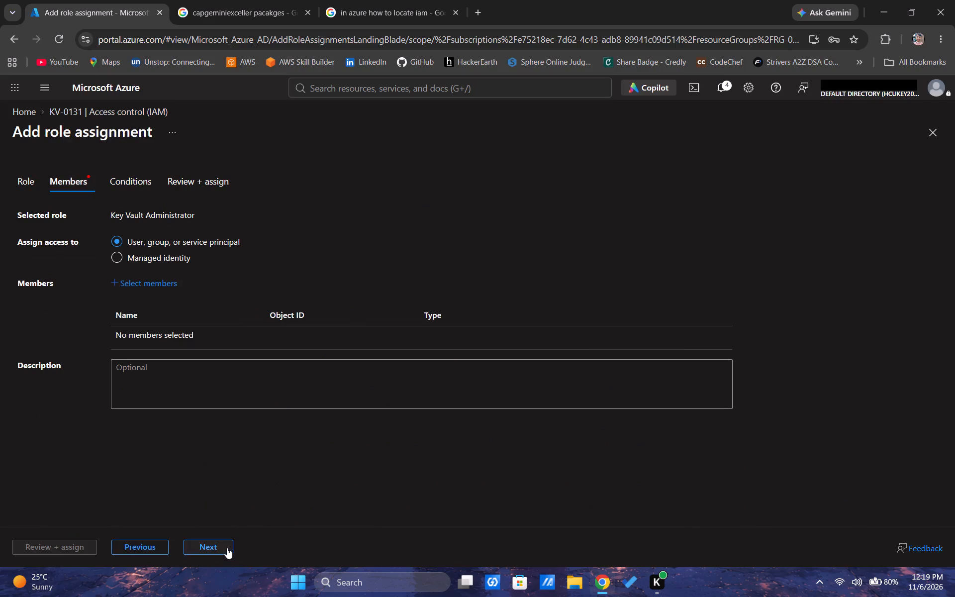
Add User-01 as the member and complete the Key Vault Administrator role assignment on KV-0131 without a condition.
{"action": "left_click", "coordinate": [135, 282]}
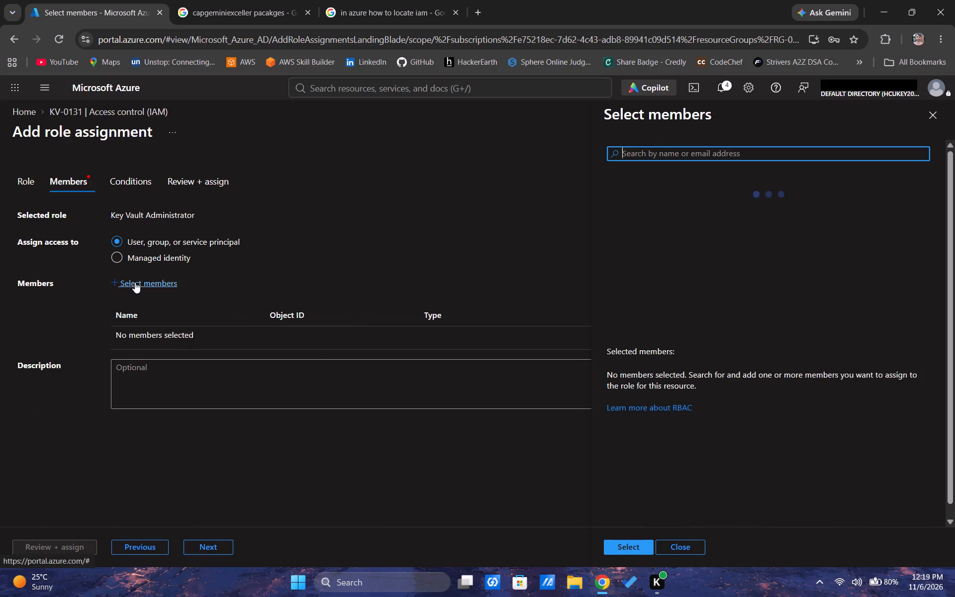
{"action": "left_click", "coordinate": [634, 216]}
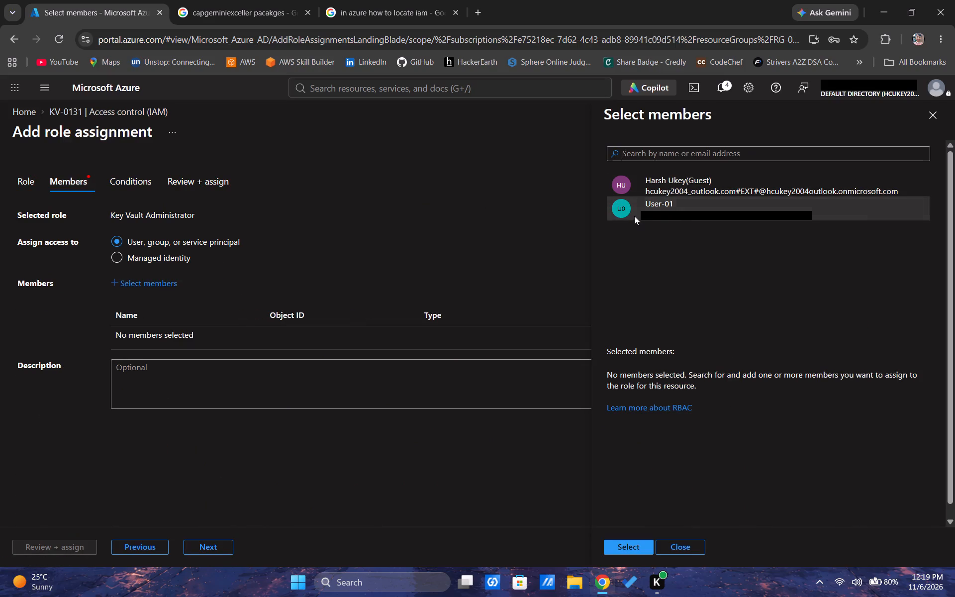
{"action": "left_click", "coordinate": [639, 549]}
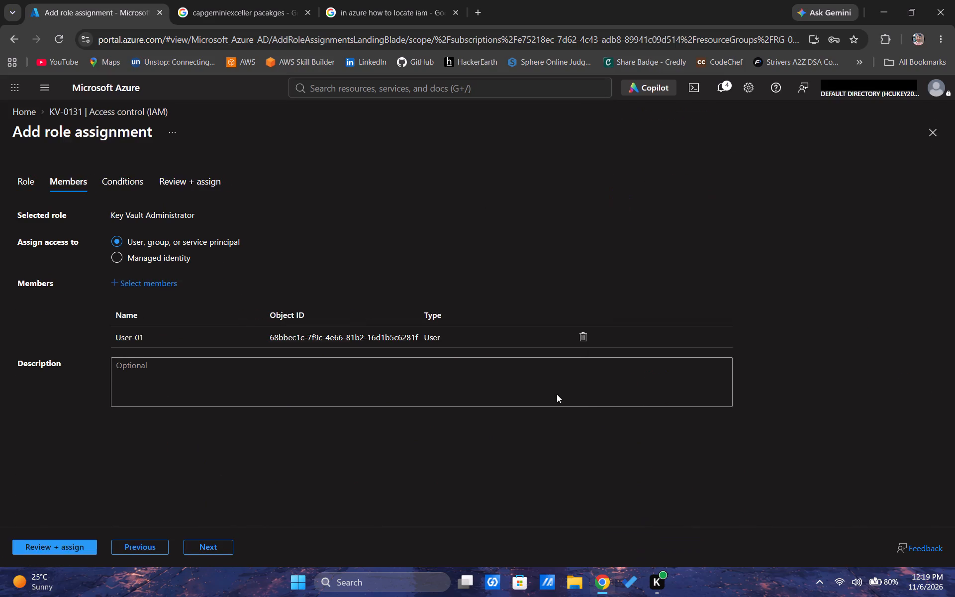
{"action": "left_click", "coordinate": [201, 549]}
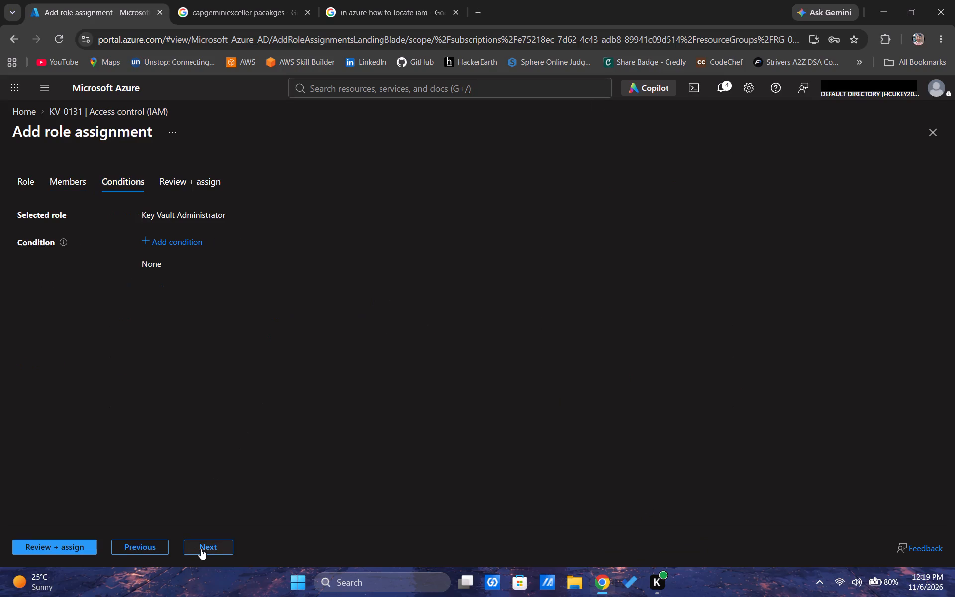
{"action": "left_click", "coordinate": [214, 546]}
{"action": "left_click", "coordinate": [214, 546]}
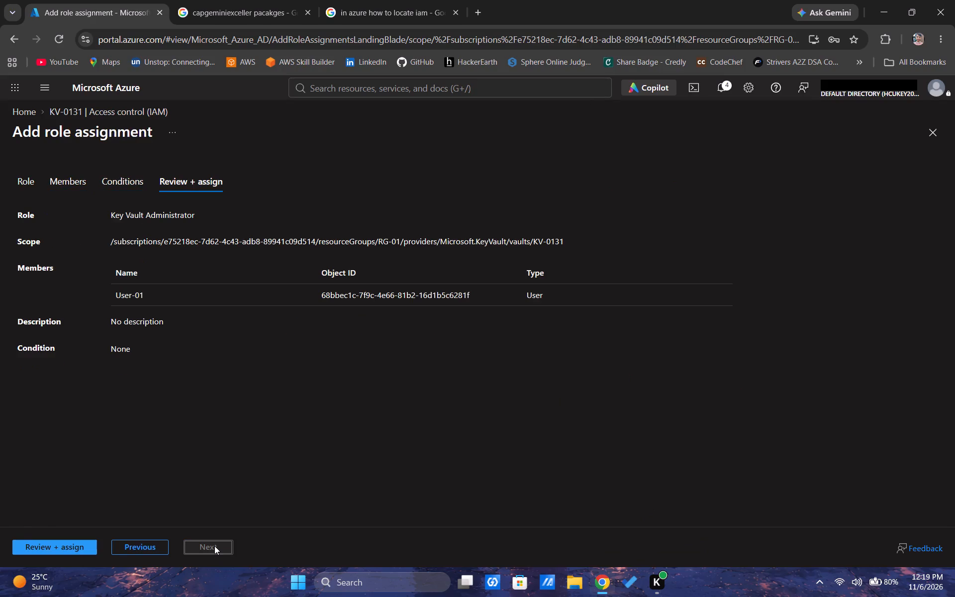
{"action": "left_click", "coordinate": [91, 543]}
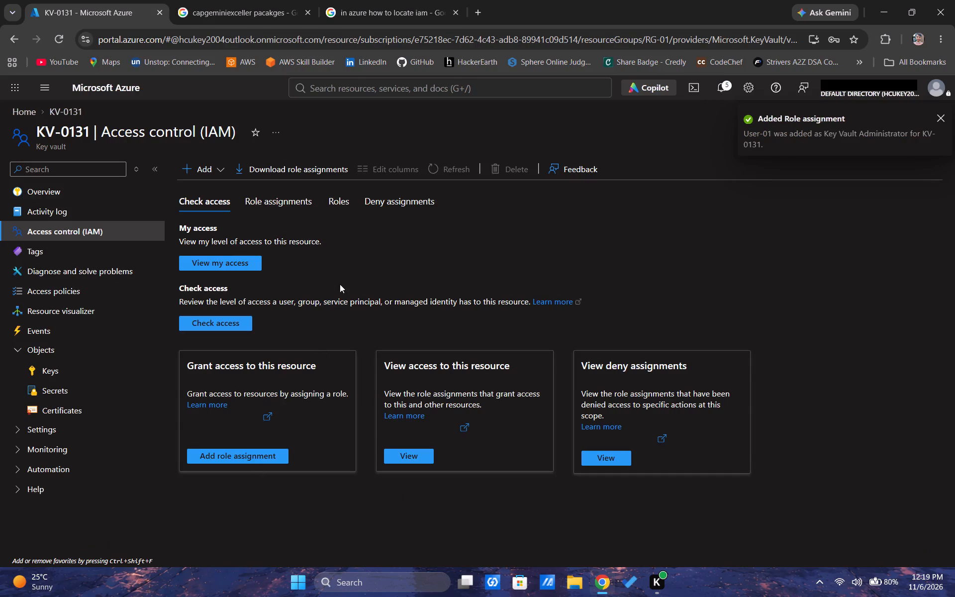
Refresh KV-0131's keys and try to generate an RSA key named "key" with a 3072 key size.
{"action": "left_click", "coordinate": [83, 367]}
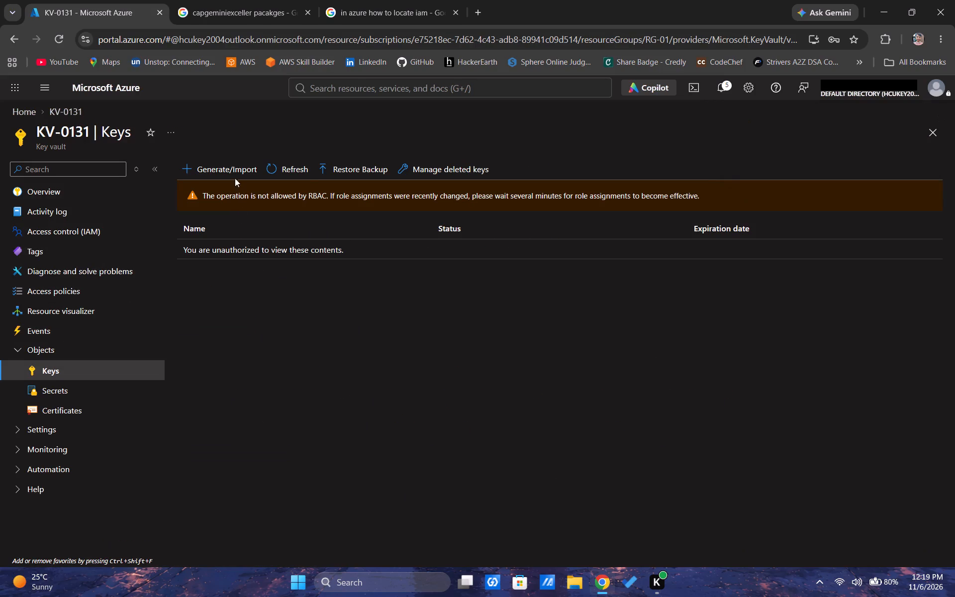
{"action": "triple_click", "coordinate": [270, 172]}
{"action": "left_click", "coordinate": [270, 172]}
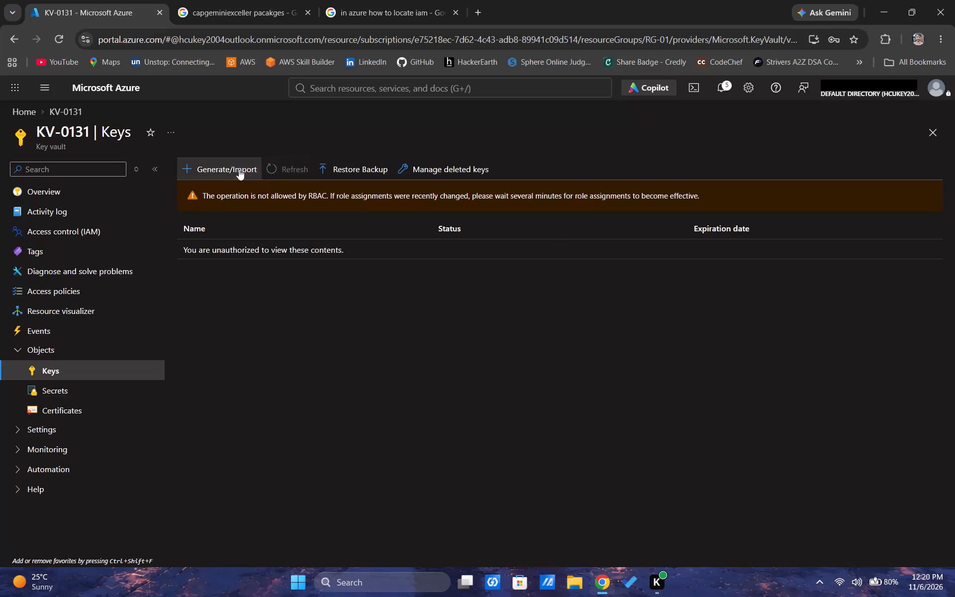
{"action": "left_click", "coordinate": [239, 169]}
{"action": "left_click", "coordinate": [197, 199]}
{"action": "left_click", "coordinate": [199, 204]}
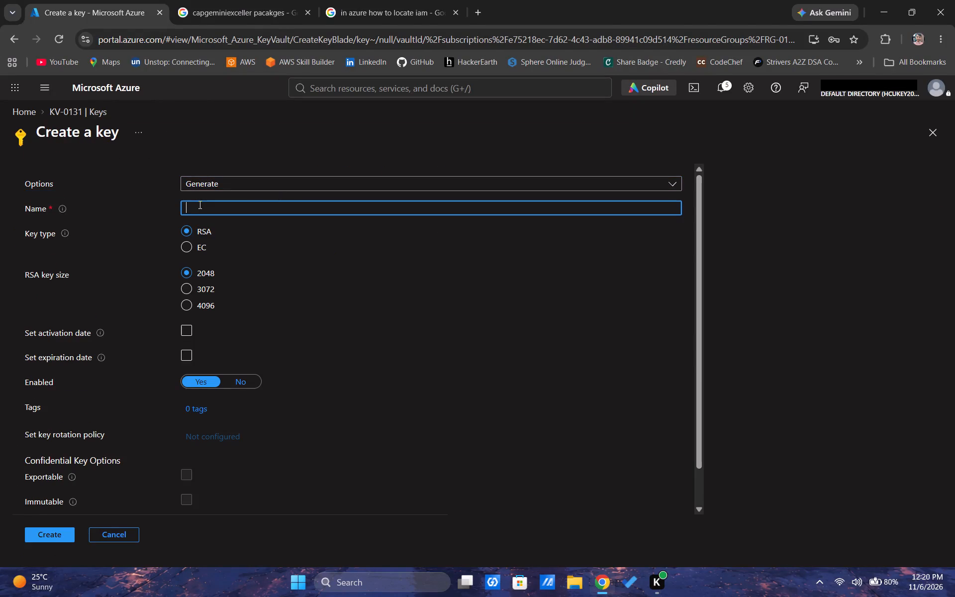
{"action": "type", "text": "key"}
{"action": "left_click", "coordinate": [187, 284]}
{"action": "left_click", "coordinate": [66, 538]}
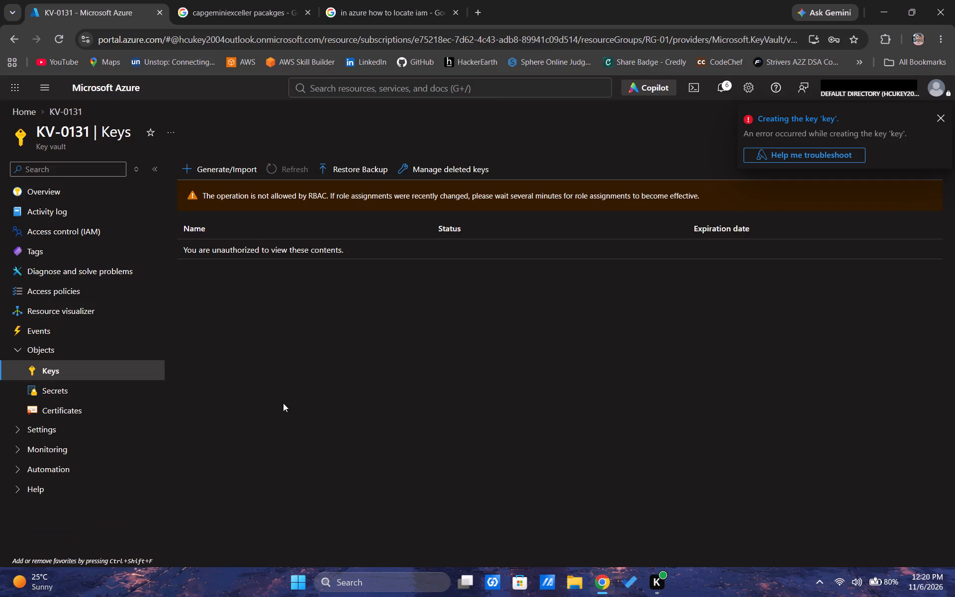
Read the notice on the Keys page, recheck your own current and eligible role assignments on KV-0131, and reload the Access control (IAM) page.
{"action": "left_click_drag", "start_coordinate": [340, 188], "coordinate": [678, 192]}
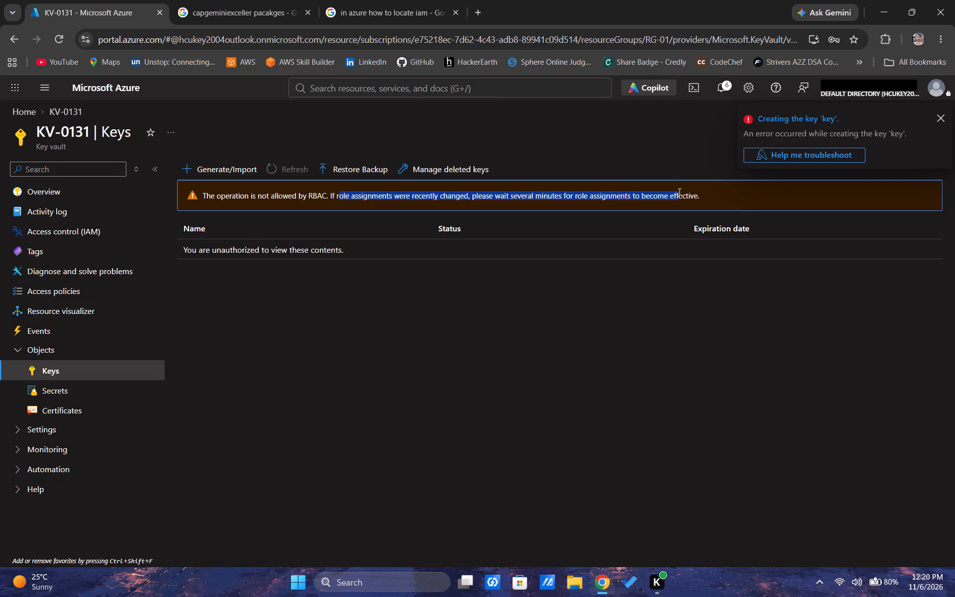
{"action": "left_click_drag", "start_coordinate": [678, 192], "coordinate": [674, 191]}
{"action": "left_click", "coordinate": [674, 191]}
{"action": "left_click", "coordinate": [91, 229]}
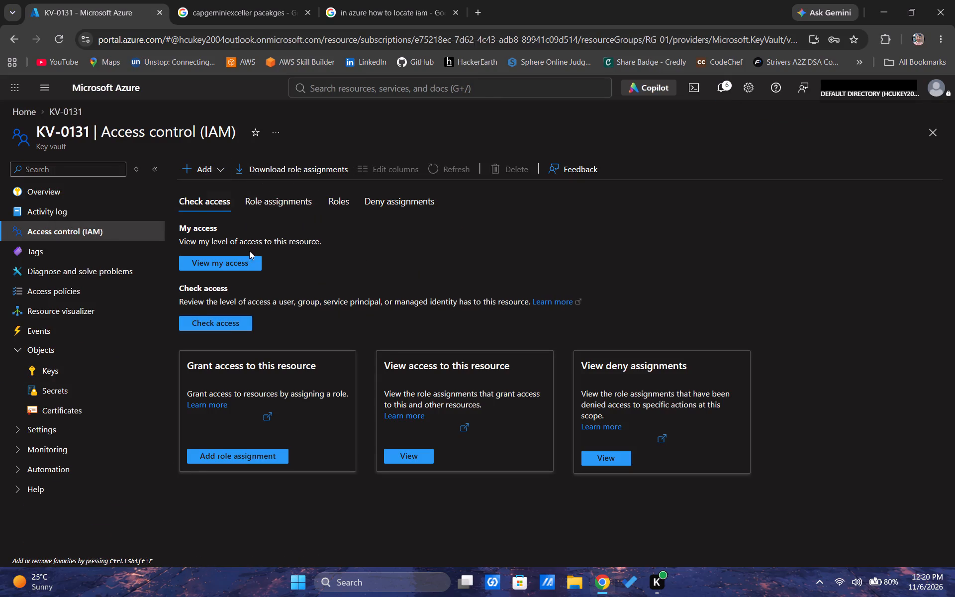
{"action": "left_click", "coordinate": [249, 256]}
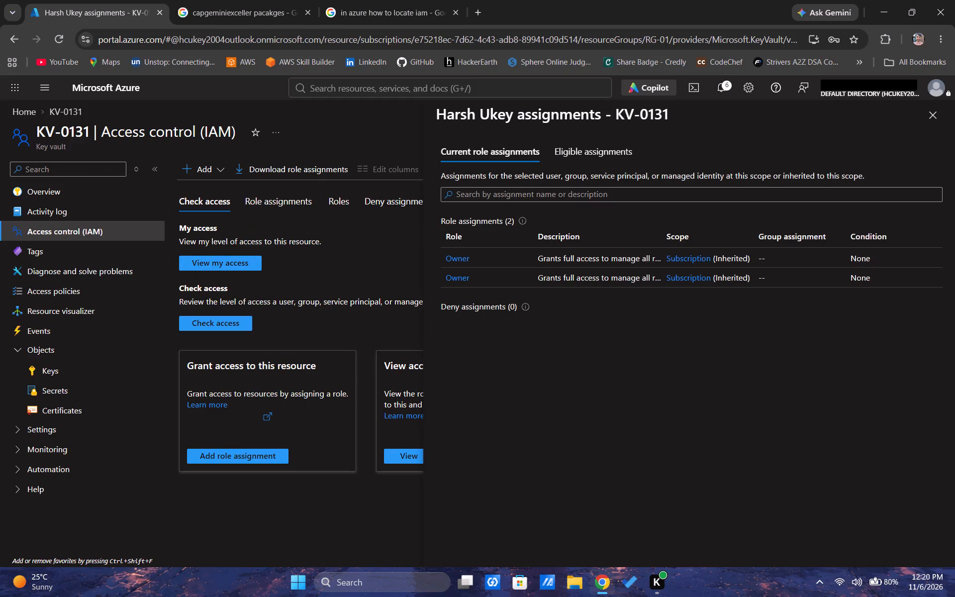
{"action": "left_click", "coordinate": [587, 151]}
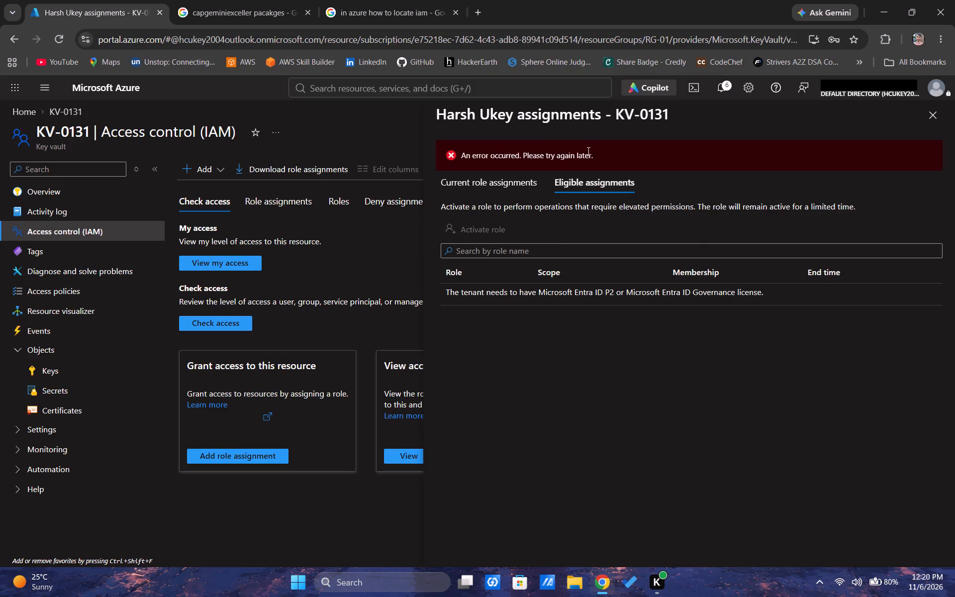
{"action": "left_click", "coordinate": [933, 115]}
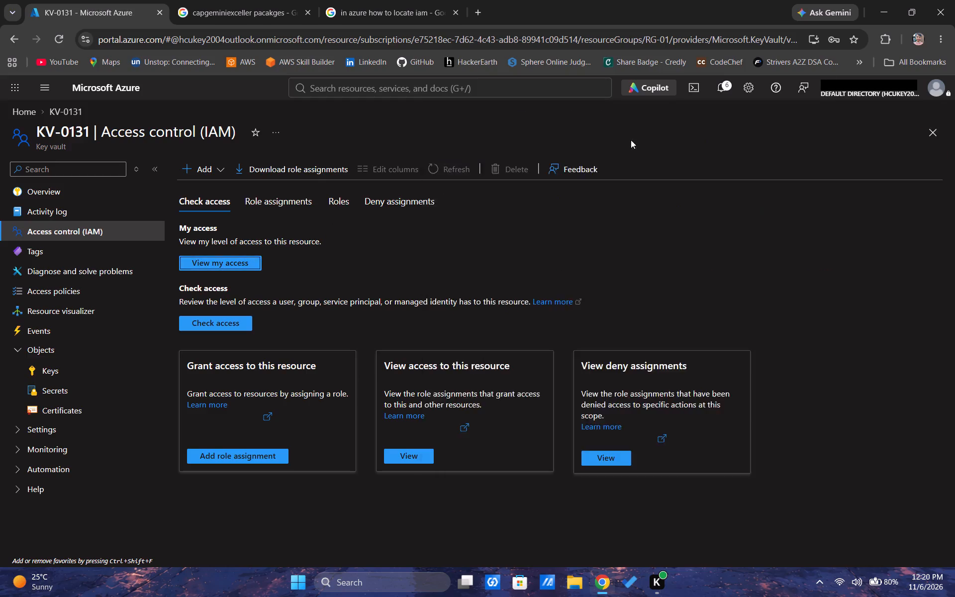
{"action": "left_click", "coordinate": [56, 43]}
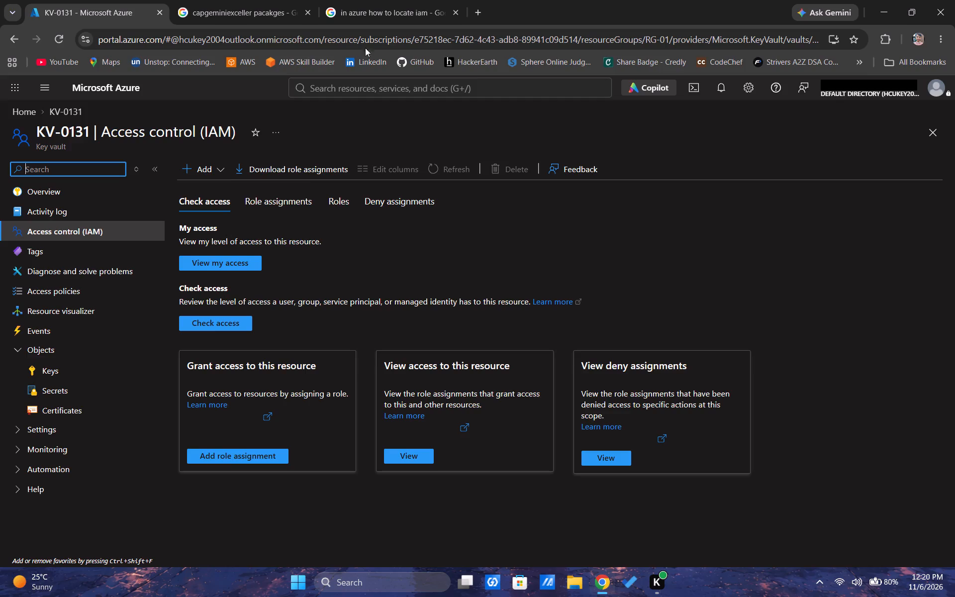
Open the AWS Academy Cloud Foundations [108808] course modules page in a new browser tab.
{"action": "left_click", "coordinate": [477, 9]}
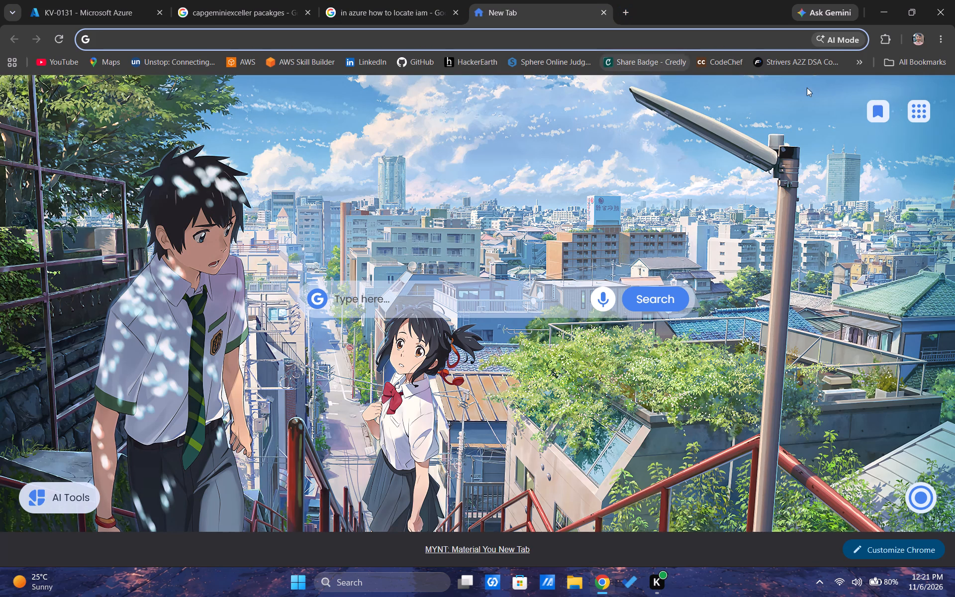
{"action": "left_click", "coordinate": [859, 56]}
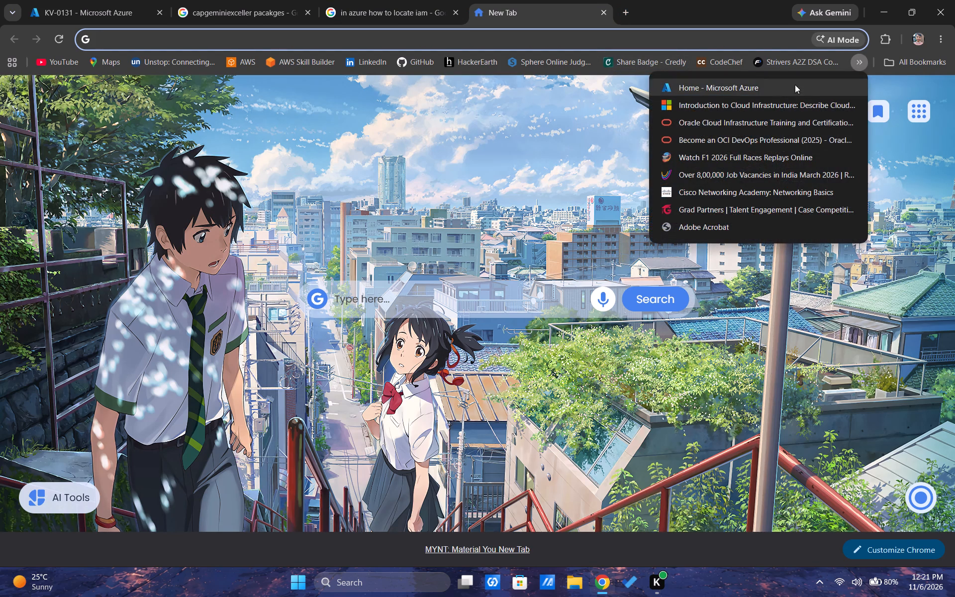
{"action": "left_click", "coordinate": [600, 38]}
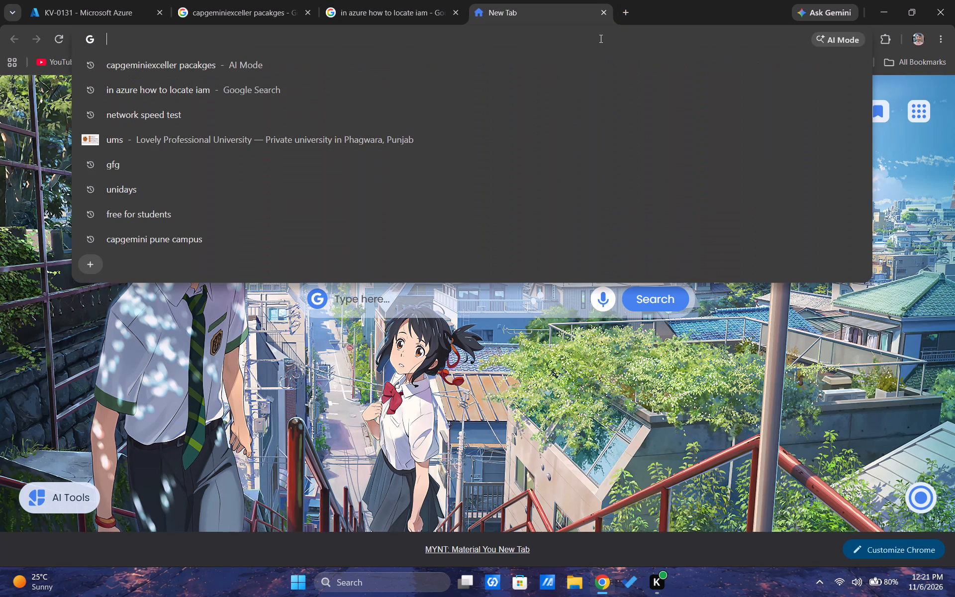
{"action": "type", "text": "aws"}
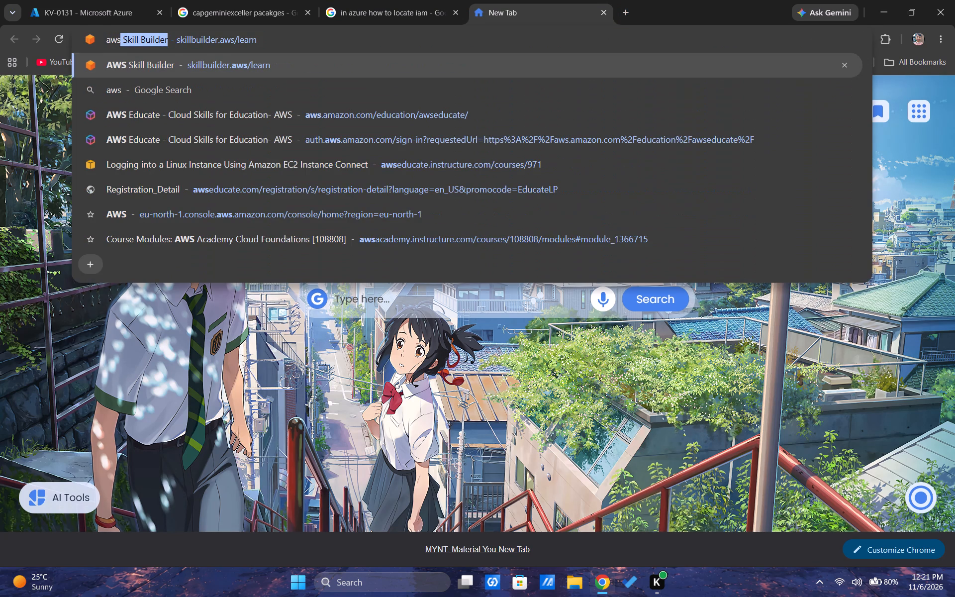
{"action": "key", "text": "Up"}
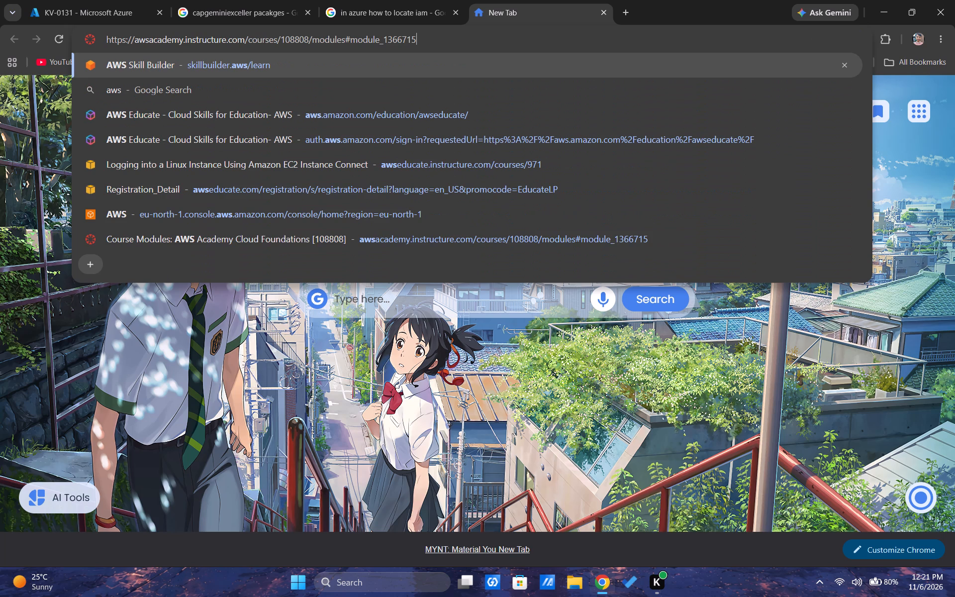
{"action": "key", "text": "Return"}
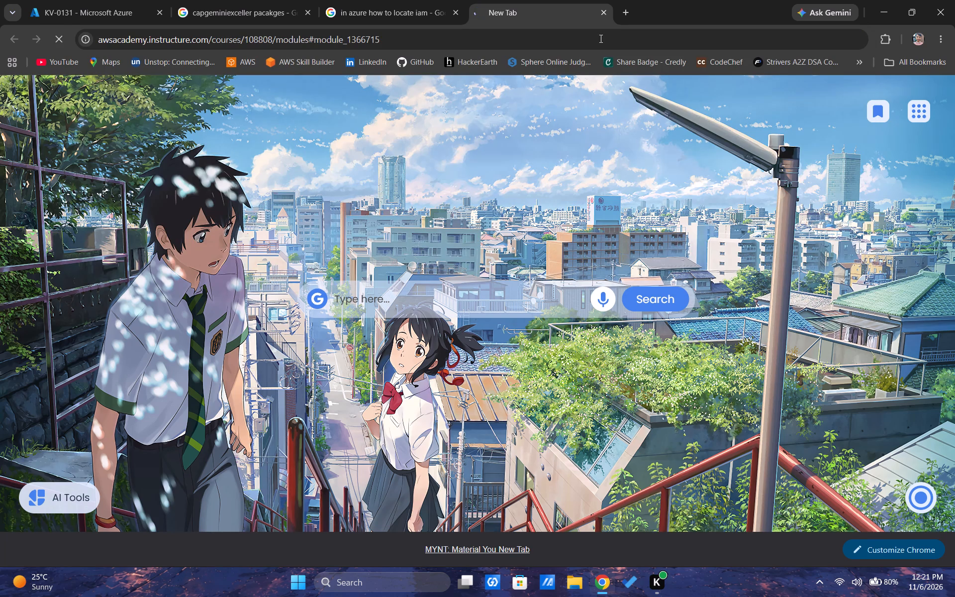
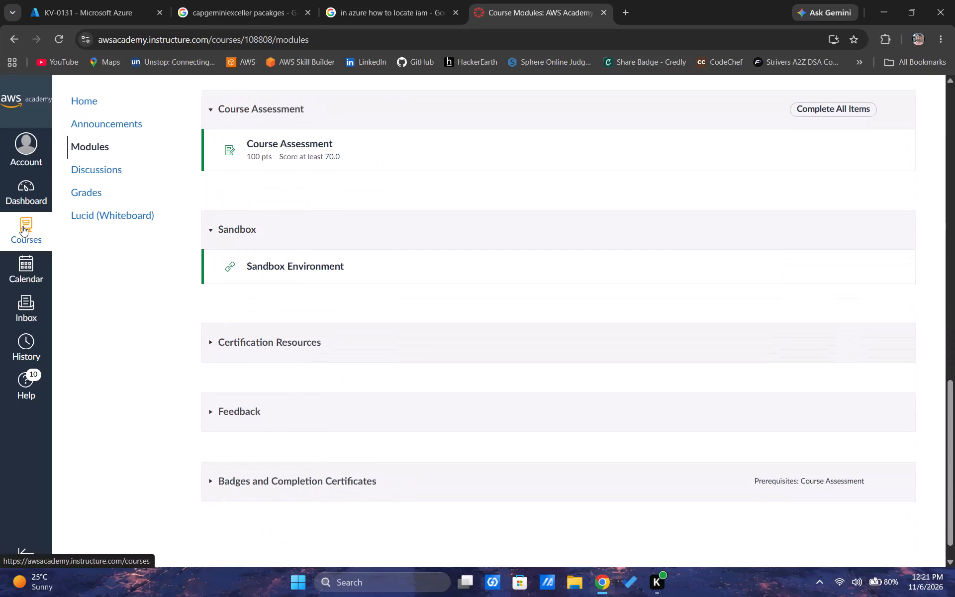
Leave the AWS Academy course list and close the "in azure how to locate iam" search and AWS Academy tabs.
{"action": "left_click", "coordinate": [96, 145]}
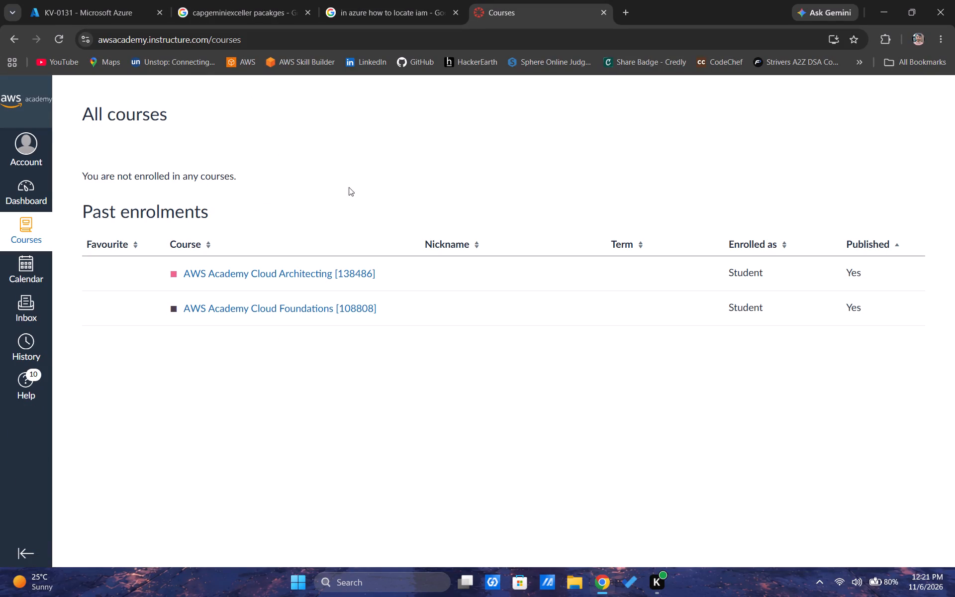
{"action": "left_click", "coordinate": [458, 12]}
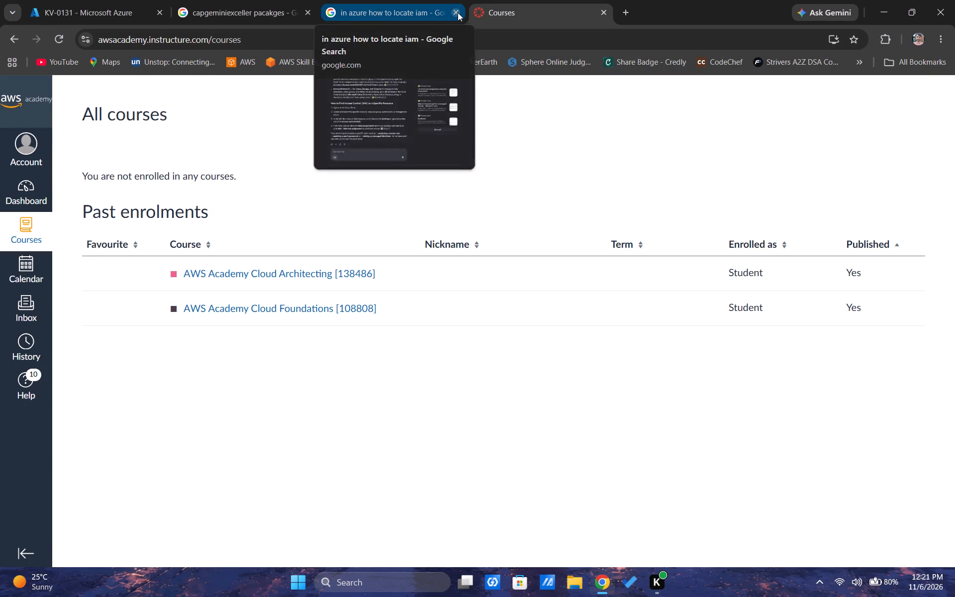
{"action": "left_click", "coordinate": [458, 12]}
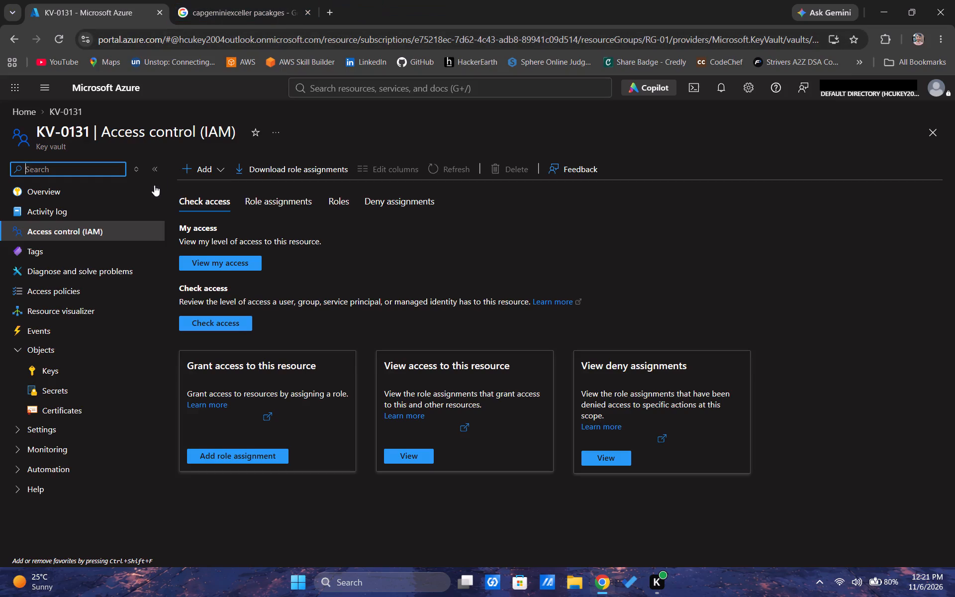
Open key vault KV-0131 from the portal home page and delete it.
{"action": "left_click", "coordinate": [34, 112]}
{"action": "left_click", "coordinate": [176, 306]}
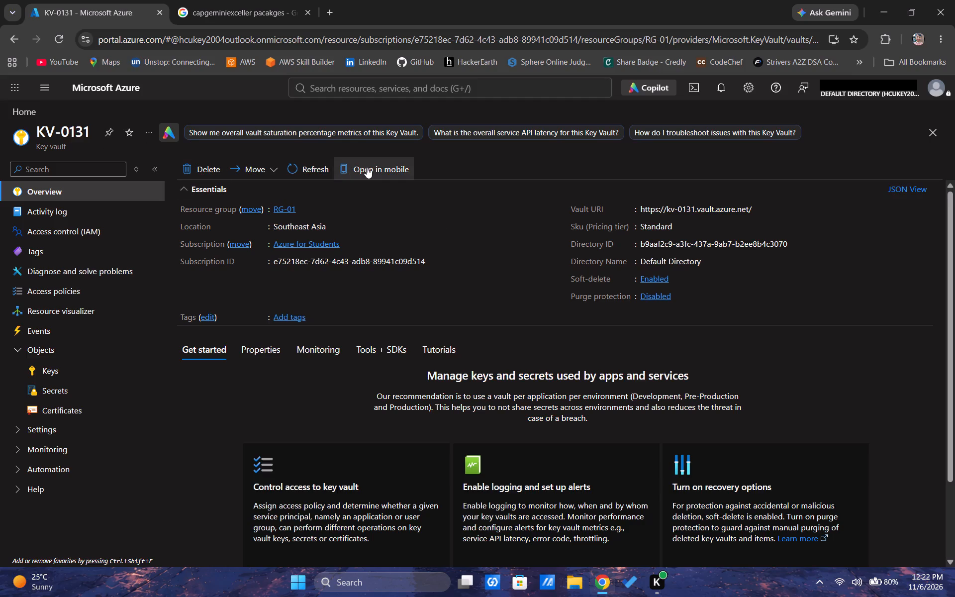
{"action": "left_click", "coordinate": [202, 174]}
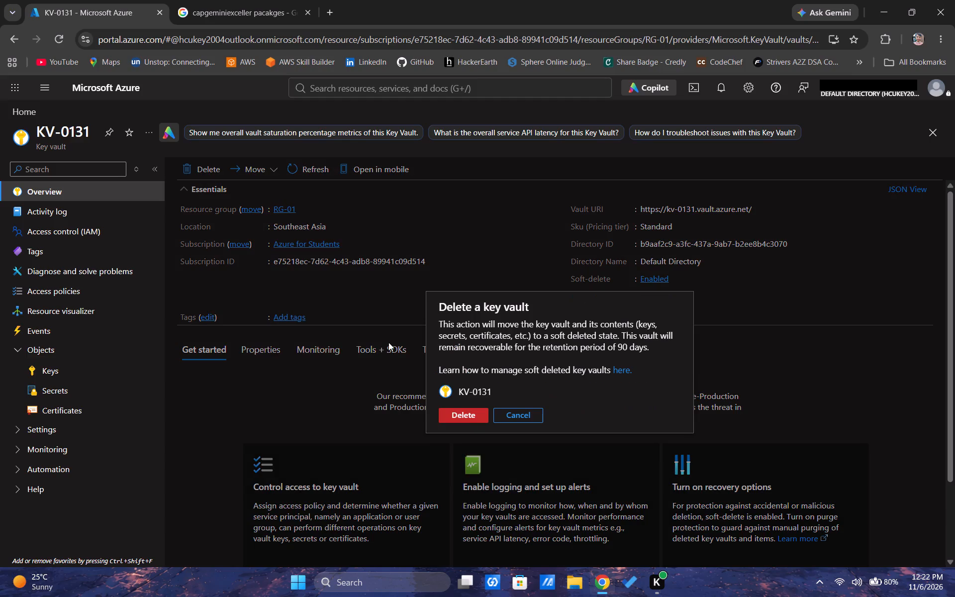
{"action": "left_click", "coordinate": [481, 413]}
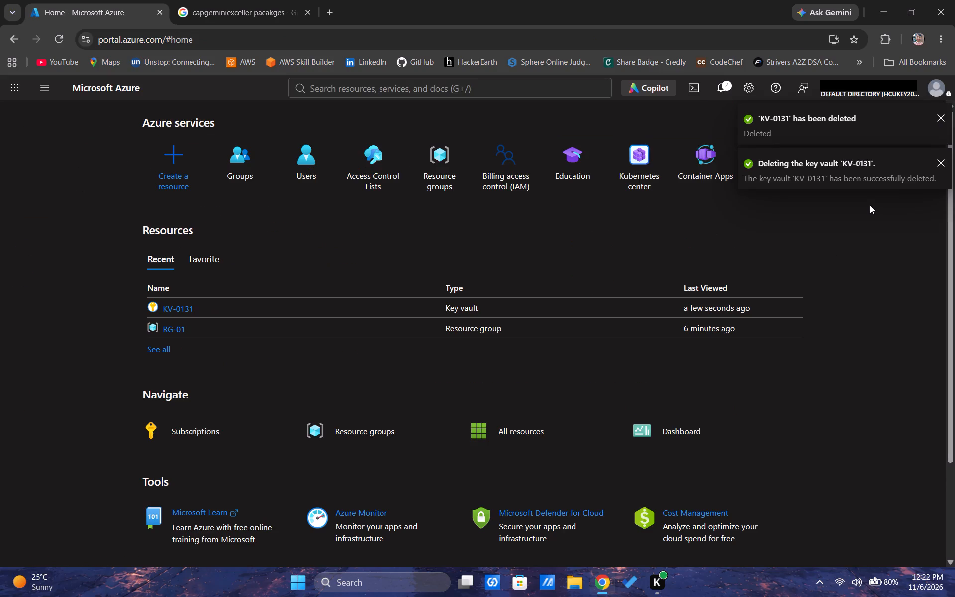
Delete the user User-01 from the Default Directory.
{"action": "left_click", "coordinate": [325, 172]}
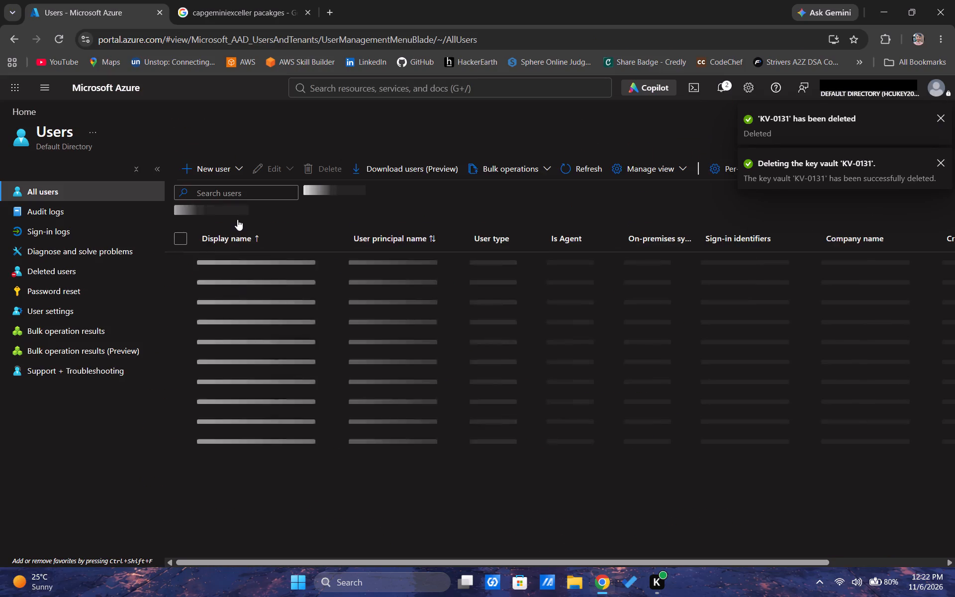
{"action": "left_click", "coordinate": [183, 295]}
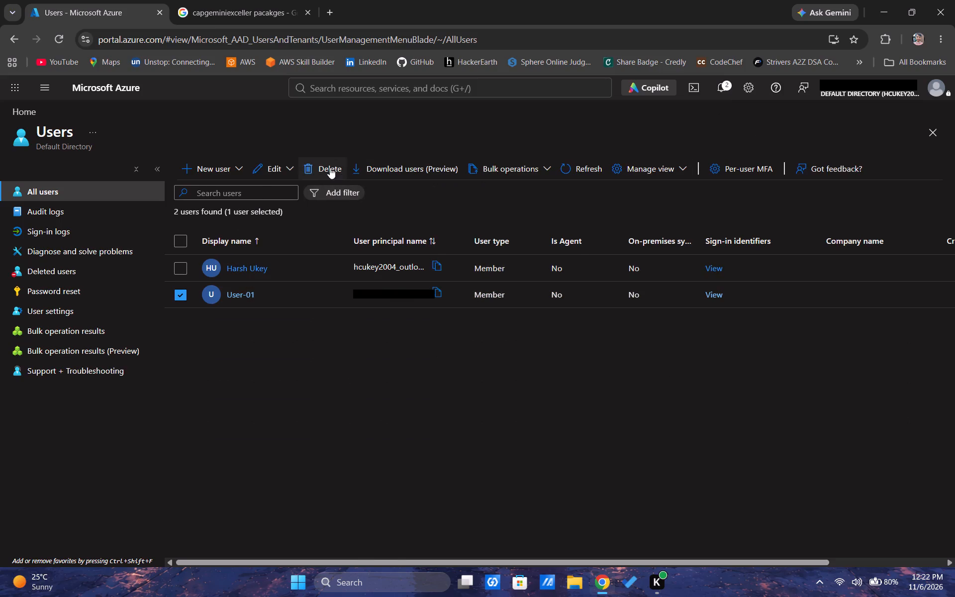
{"action": "left_click", "coordinate": [330, 168]}
{"action": "left_click", "coordinate": [210, 213]}
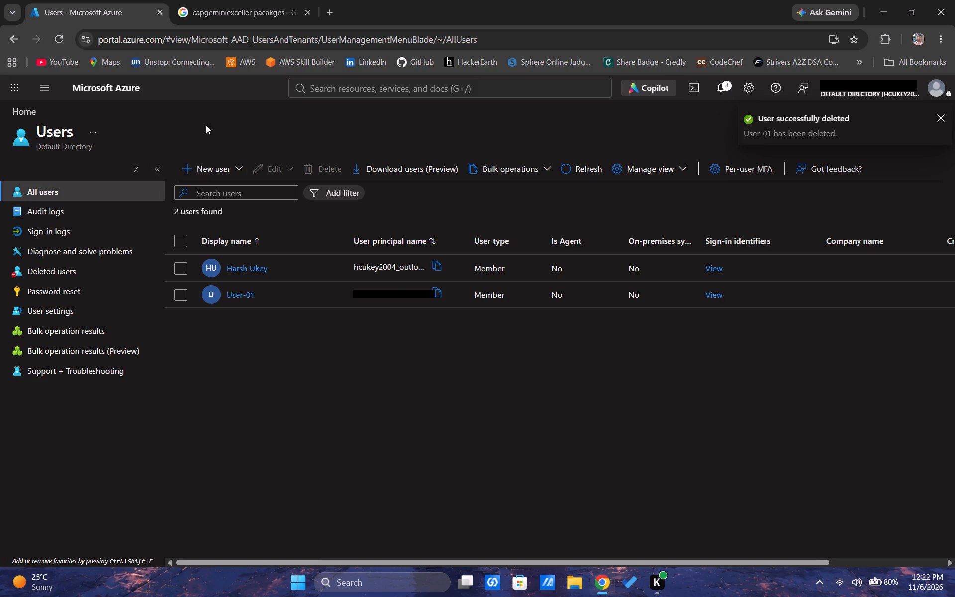
Check the directory's groups overview and its full list of groups, and return to the portal home page.
{"action": "left_click", "coordinate": [32, 112]}
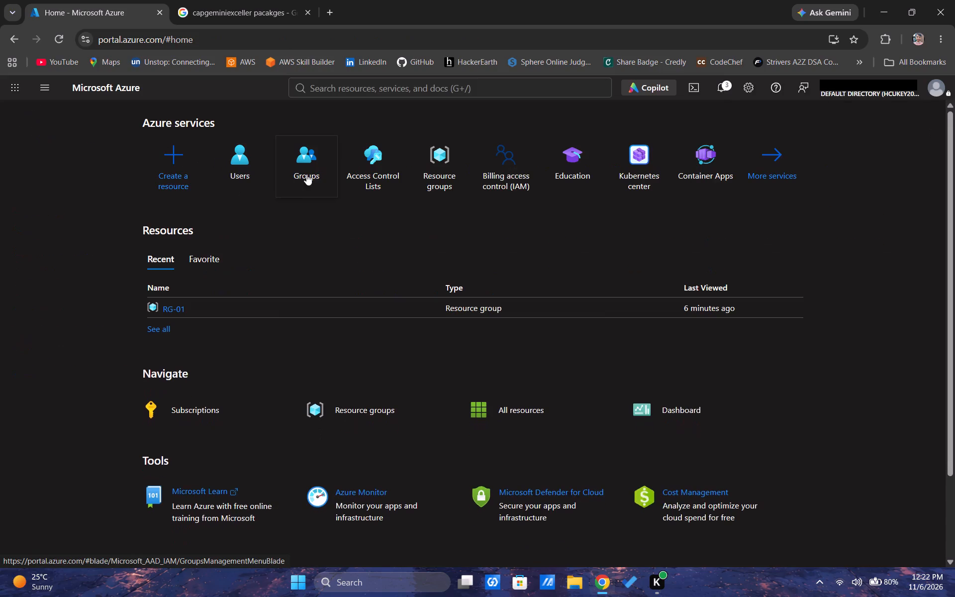
{"action": "left_click", "coordinate": [306, 174]}
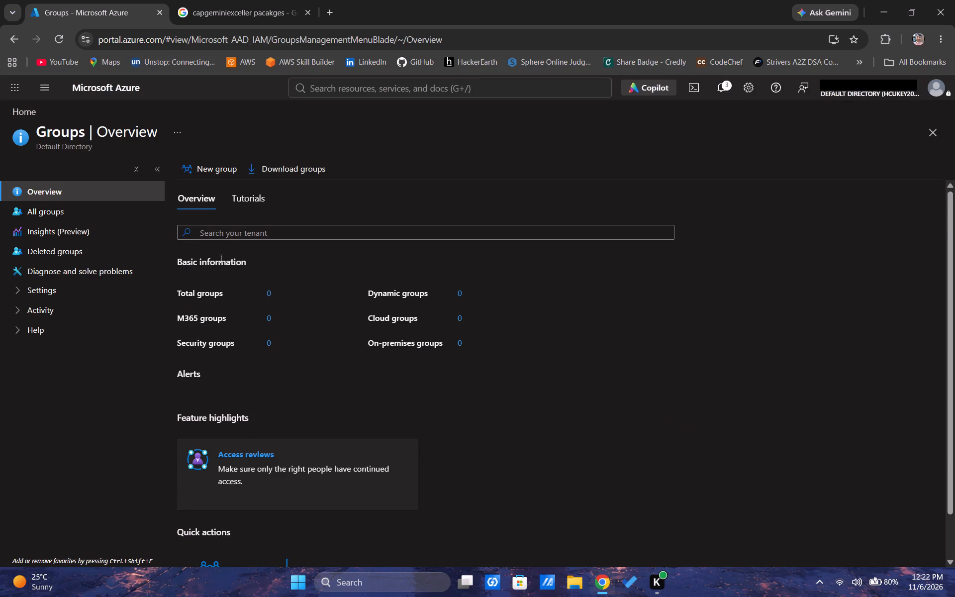
{"action": "scroll", "coordinate": [219, 326], "scroll_direction": "up", "scroll_amount": 1}
{"action": "scroll", "coordinate": [349, 374], "scroll_direction": "down", "scroll_amount": 4}
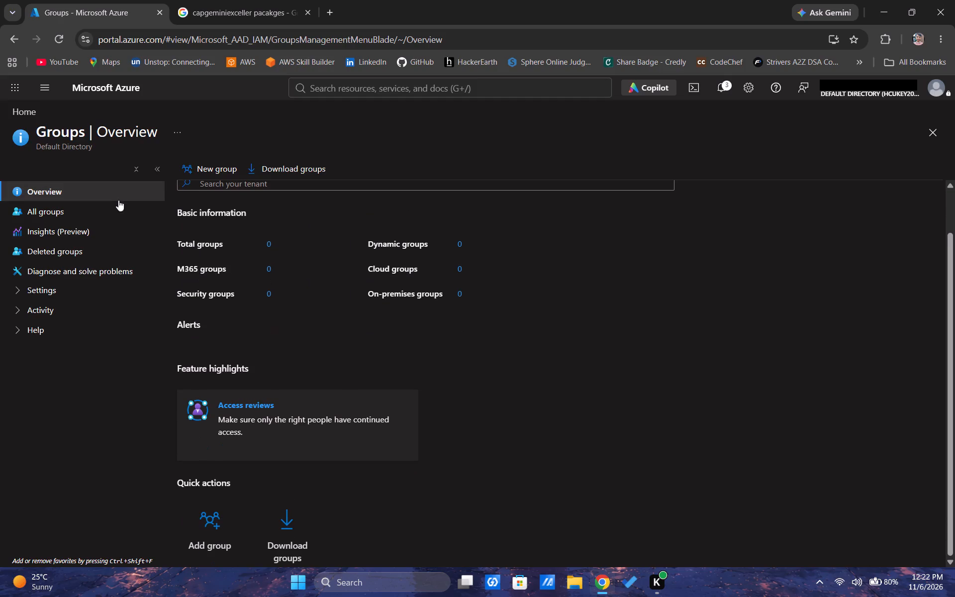
{"action": "left_click", "coordinate": [118, 207]}
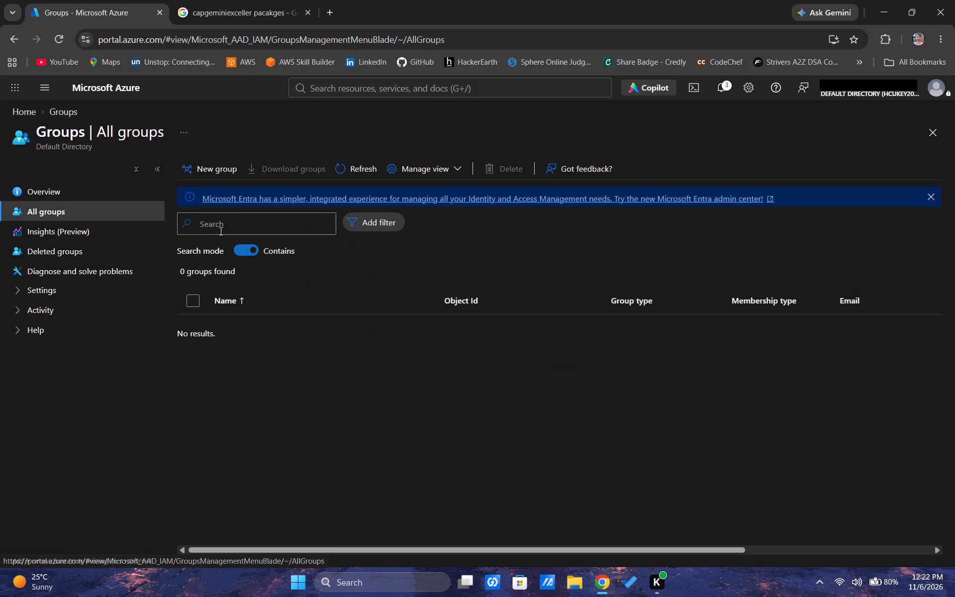
{"action": "scroll", "coordinate": [206, 326], "scroll_direction": "down", "scroll_amount": 1}
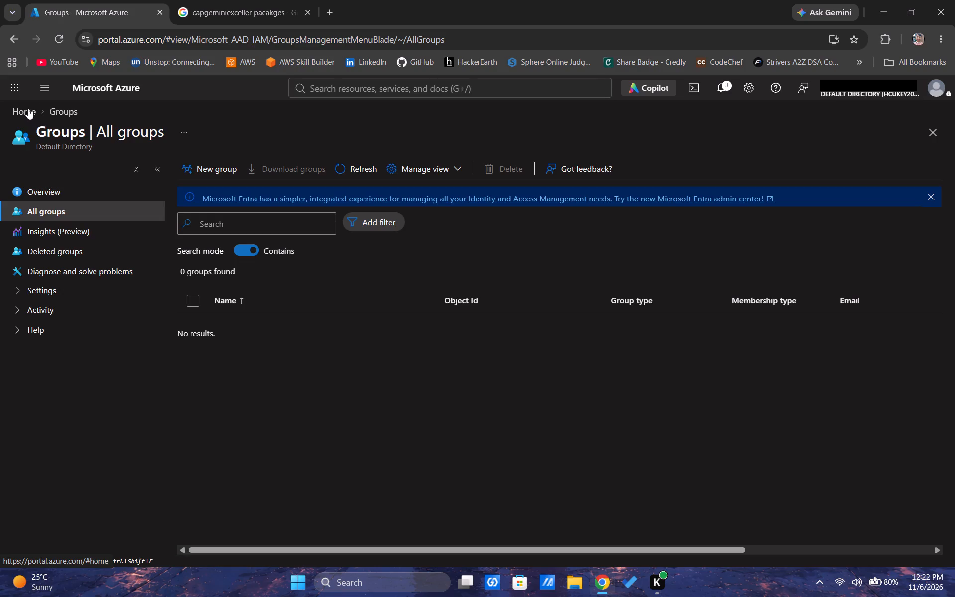
{"action": "left_click", "coordinate": [28, 108]}
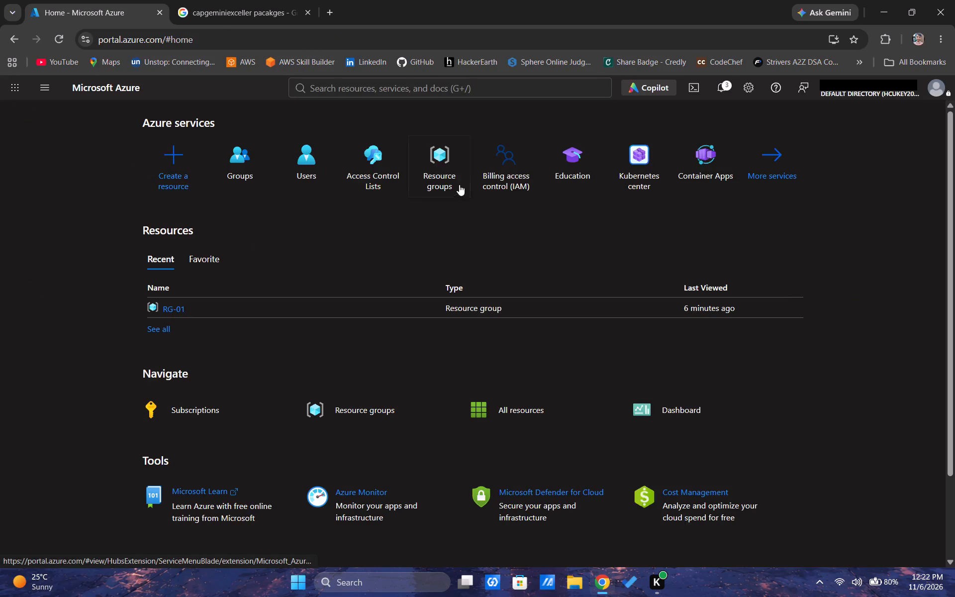
Search the portal for "vnet" and open the Virtual network service.
{"action": "left_click", "coordinate": [327, 89]}
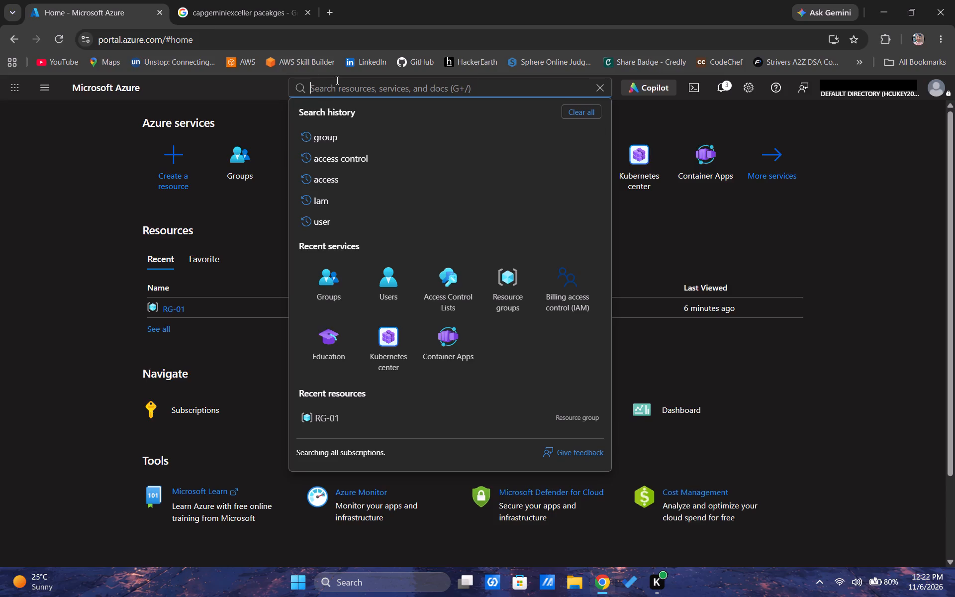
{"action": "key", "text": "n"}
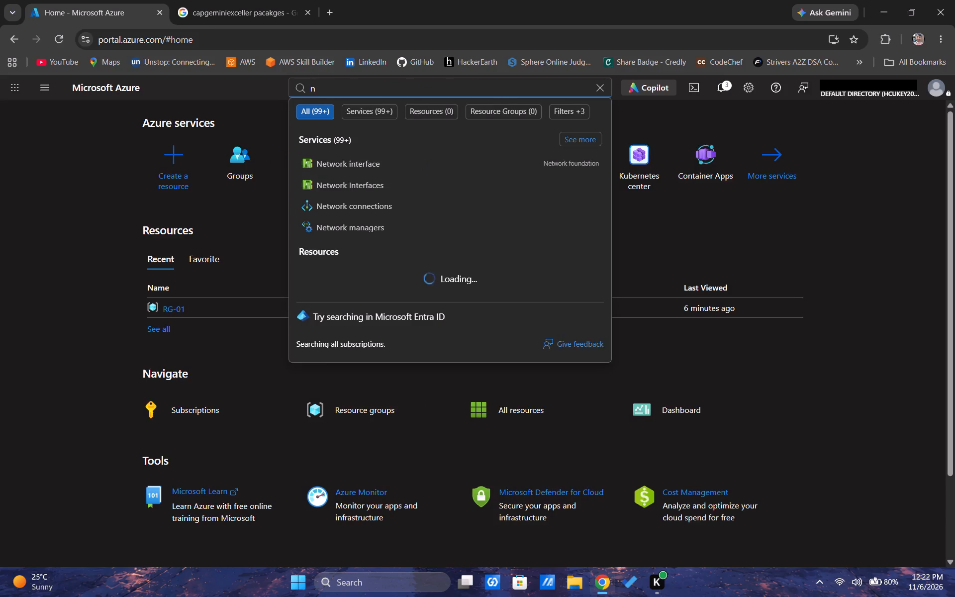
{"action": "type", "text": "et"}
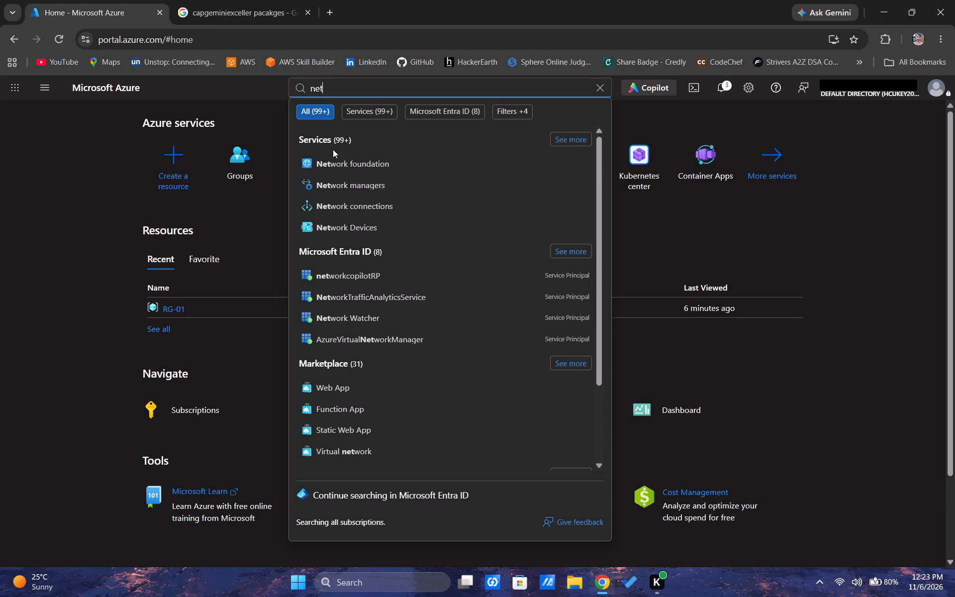
{"action": "left_click", "coordinate": [310, 94]}
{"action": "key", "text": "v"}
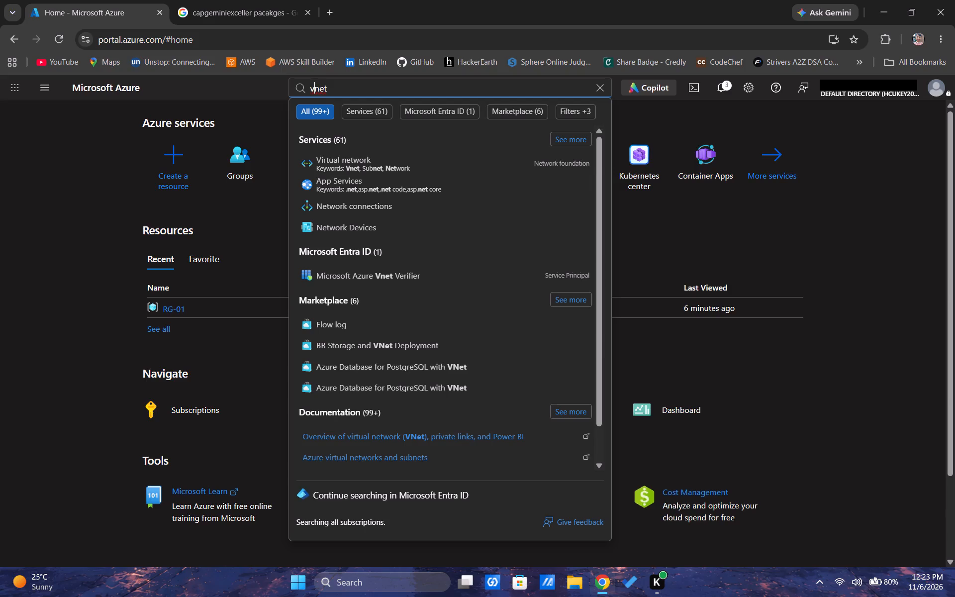
{"action": "left_click", "coordinate": [351, 157]}
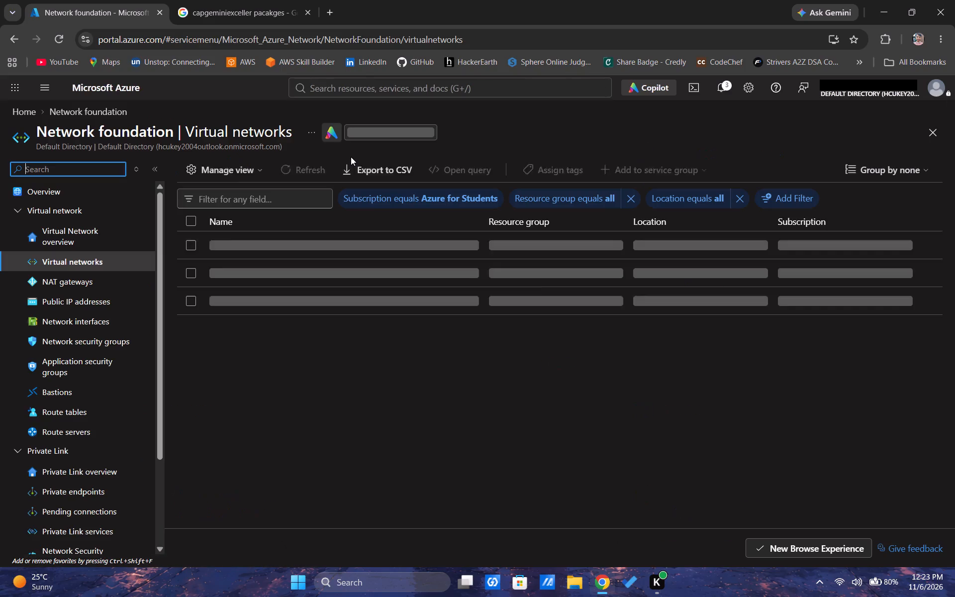
Start a new virtual network named Vnet-01, keeping resource group RG-01 and the Southeast Asia region.
{"action": "left_click", "coordinate": [218, 178]}
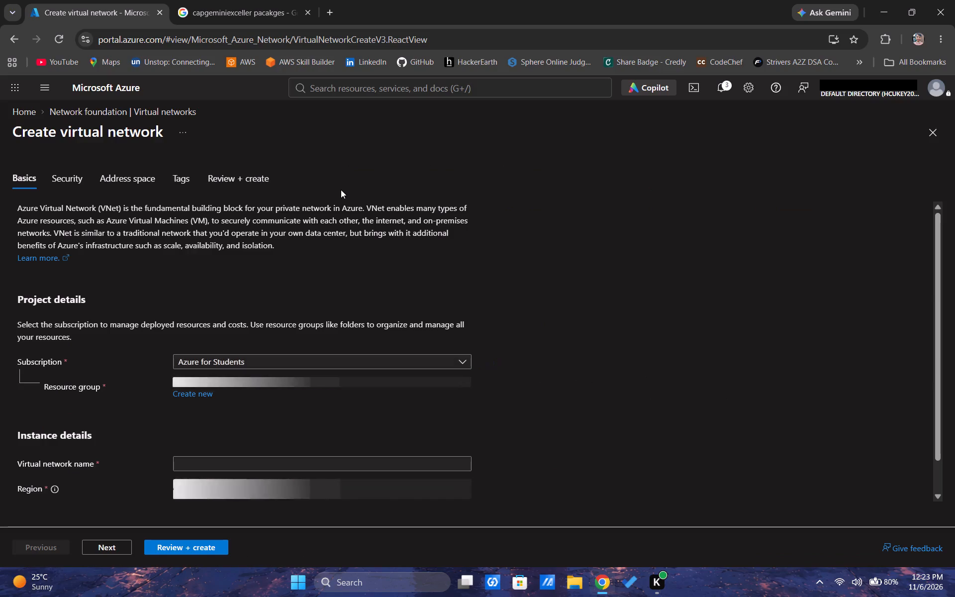
{"action": "scroll", "coordinate": [247, 465], "scroll_direction": "down", "scroll_amount": 1}
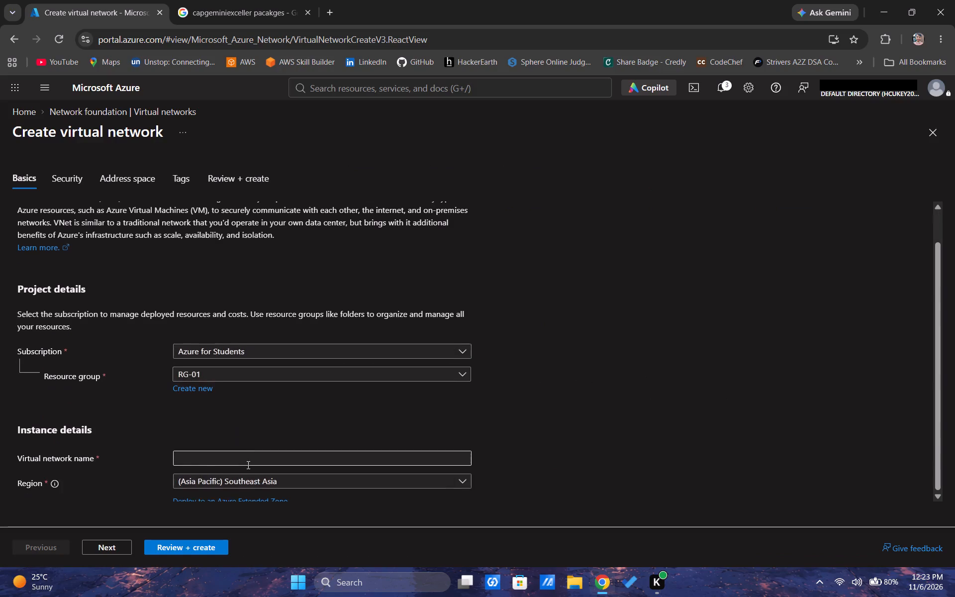
{"action": "scroll", "coordinate": [247, 465], "scroll_direction": "down", "scroll_amount": 1}
{"action": "left_click", "coordinate": [232, 435]}
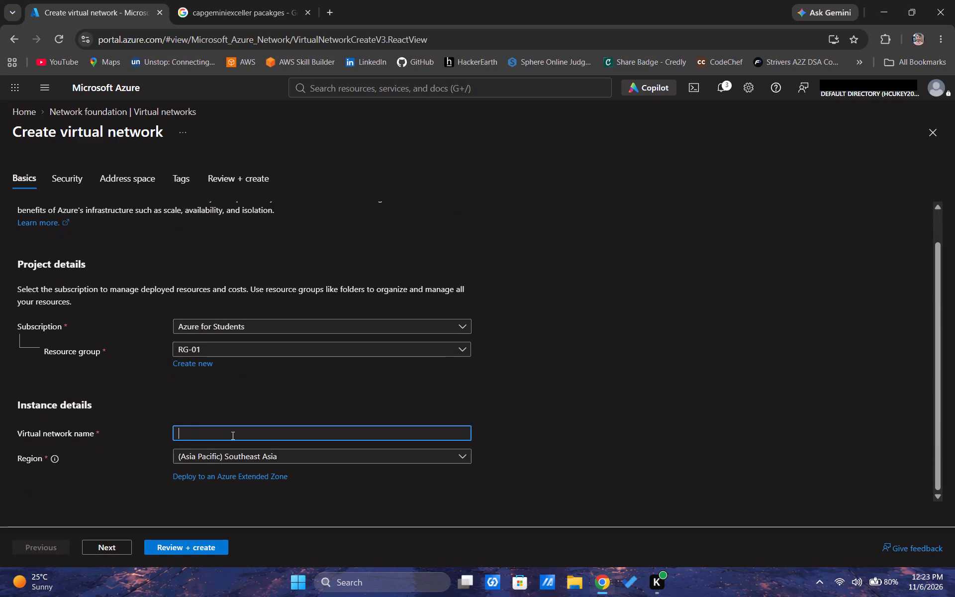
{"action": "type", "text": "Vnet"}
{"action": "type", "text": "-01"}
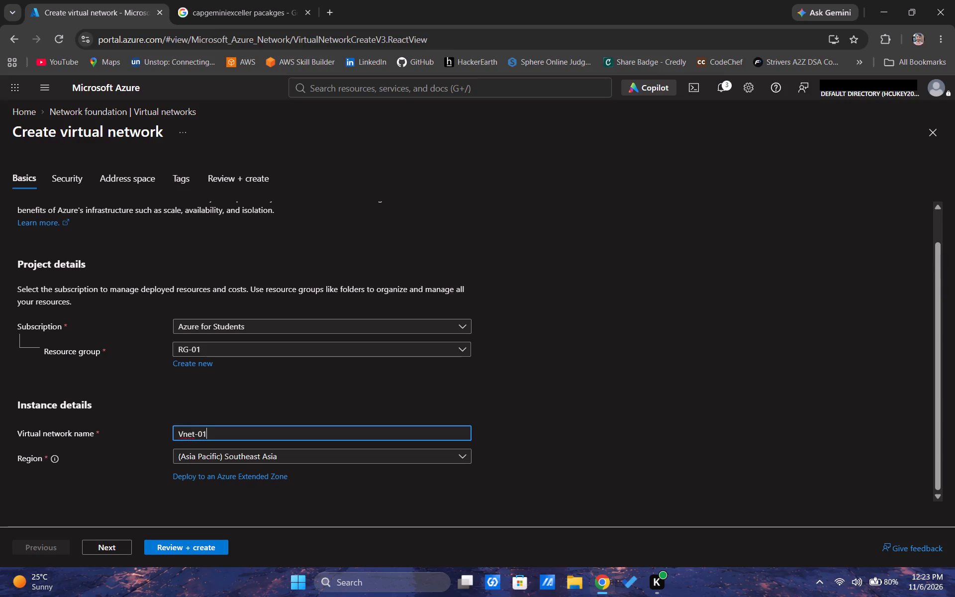
Leave the security options at their defaults and add a second subnet, 10.0.1.0 with size /24, to the 10.0.0.0/16 address space.
{"action": "left_click", "coordinate": [113, 543]}
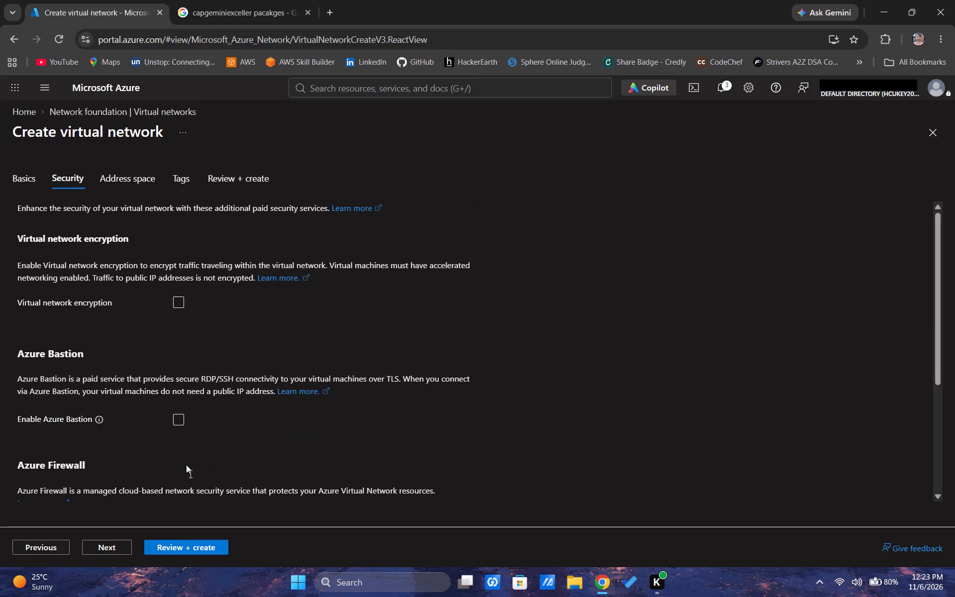
{"action": "left_click", "coordinate": [123, 543]}
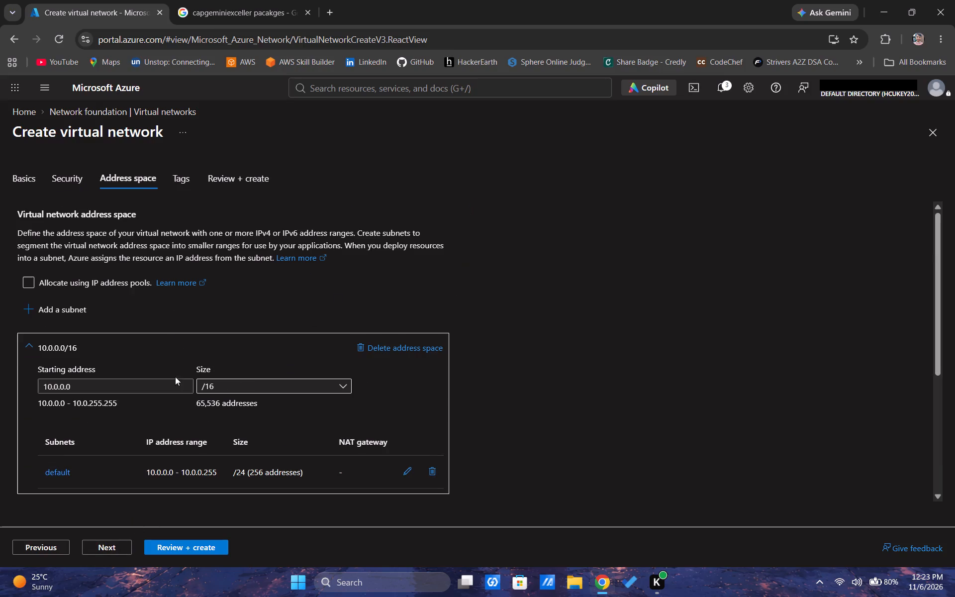
{"action": "left_click", "coordinate": [47, 310]}
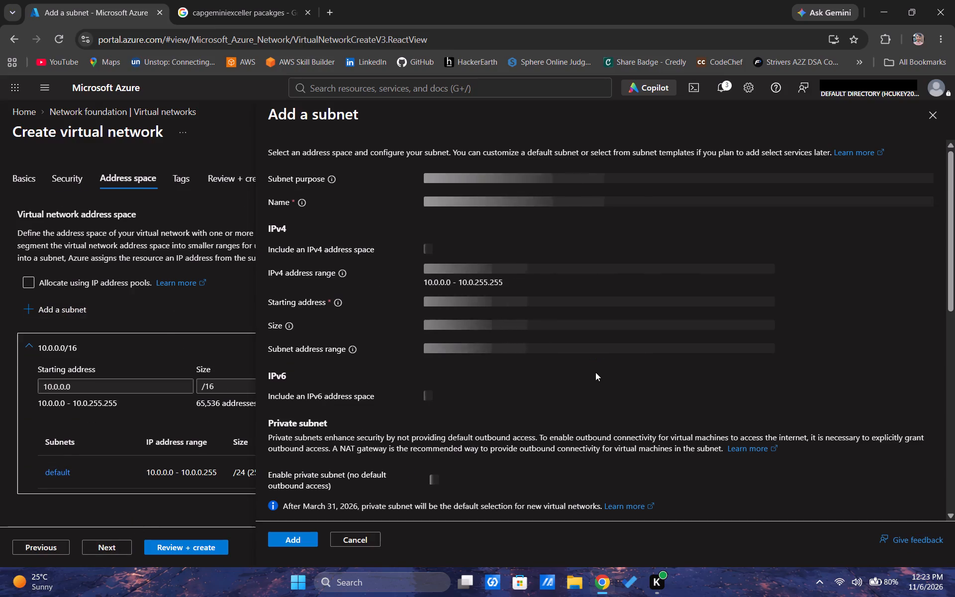
{"action": "scroll", "coordinate": [510, 375], "scroll_direction": "down", "scroll_amount": 1}
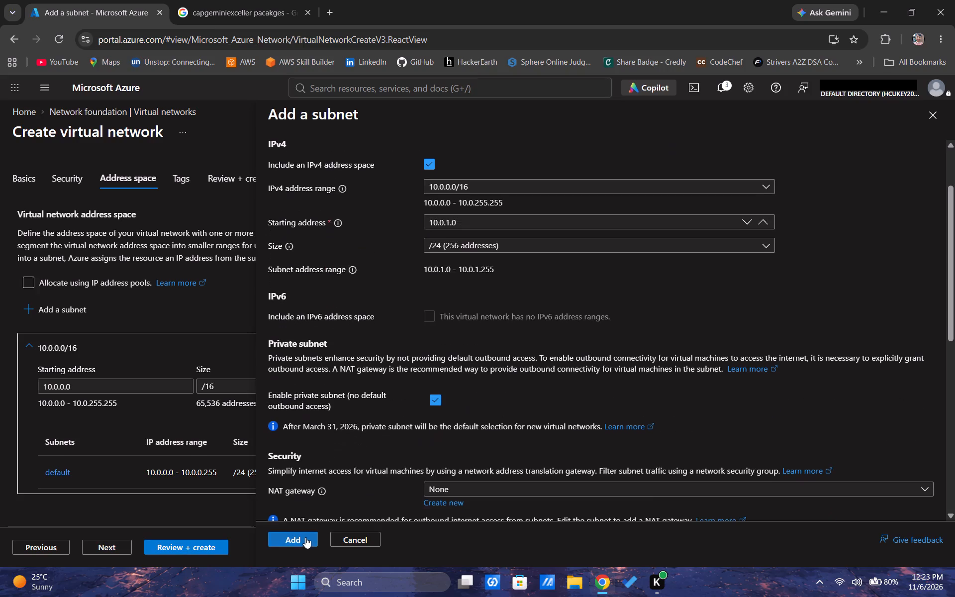
{"action": "left_click", "coordinate": [304, 539]}
{"action": "scroll", "coordinate": [412, 386], "scroll_direction": "down", "scroll_amount": 2}
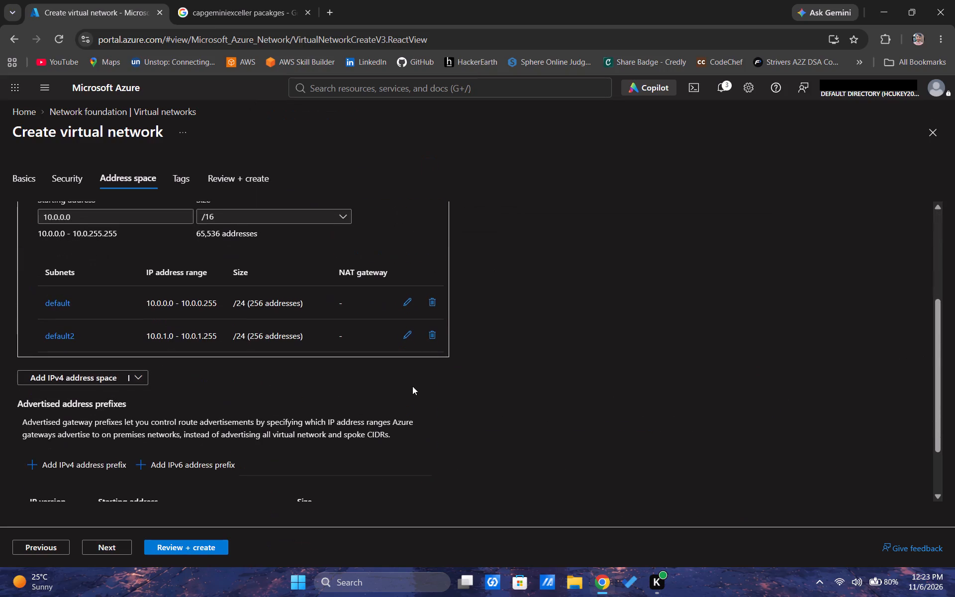
Review the Vnet-01 configuration and create the virtual network.
{"action": "left_click", "coordinate": [166, 543]}
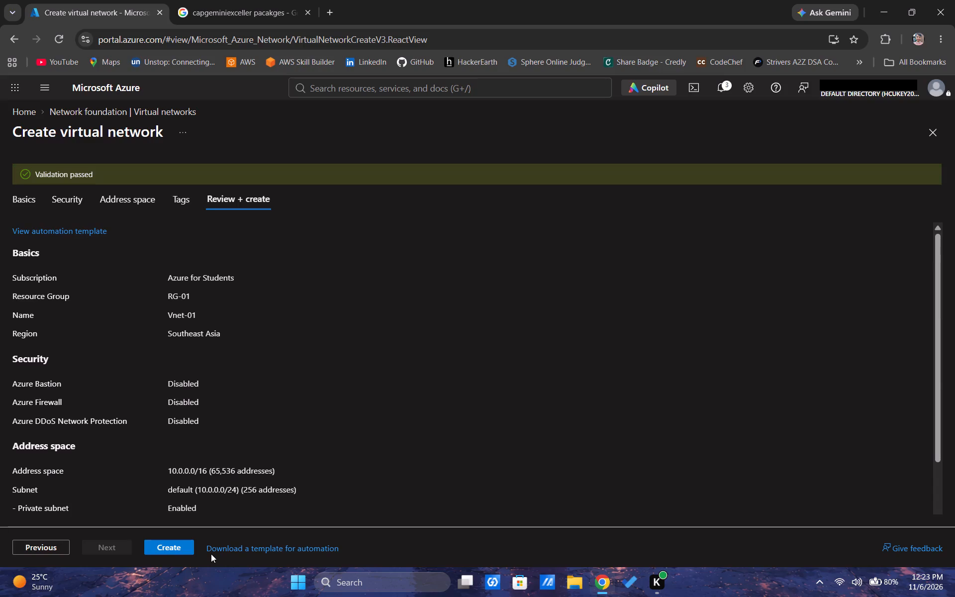
{"action": "left_click", "coordinate": [188, 555]}
Search the portal for "vm", open the Virtual machines service, and dismiss the deployment notification.
{"action": "left_click", "coordinate": [369, 89]}
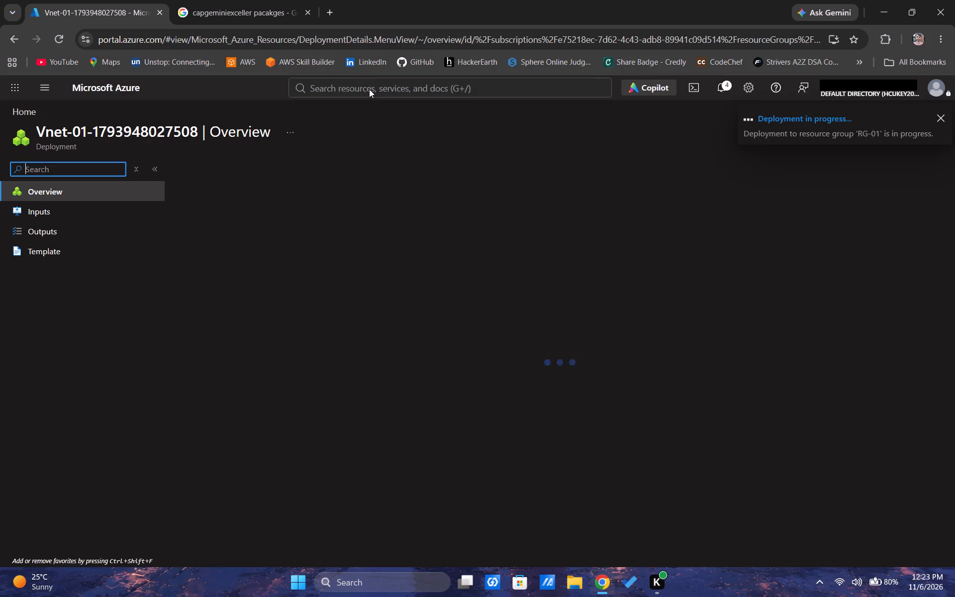
{"action": "key", "text": "v"}
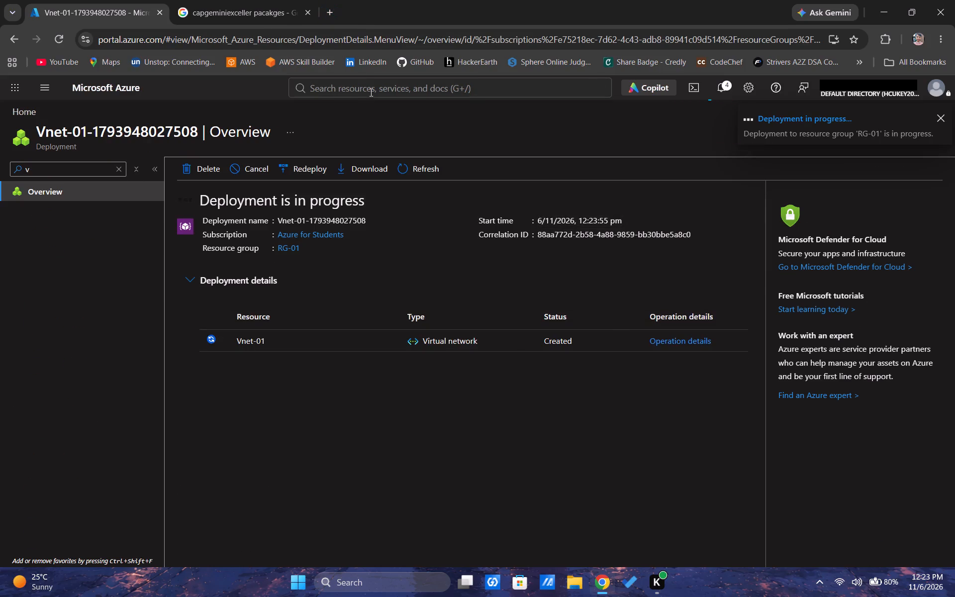
{"action": "left_click", "coordinate": [370, 92]}
{"action": "type", "text": "vm"}
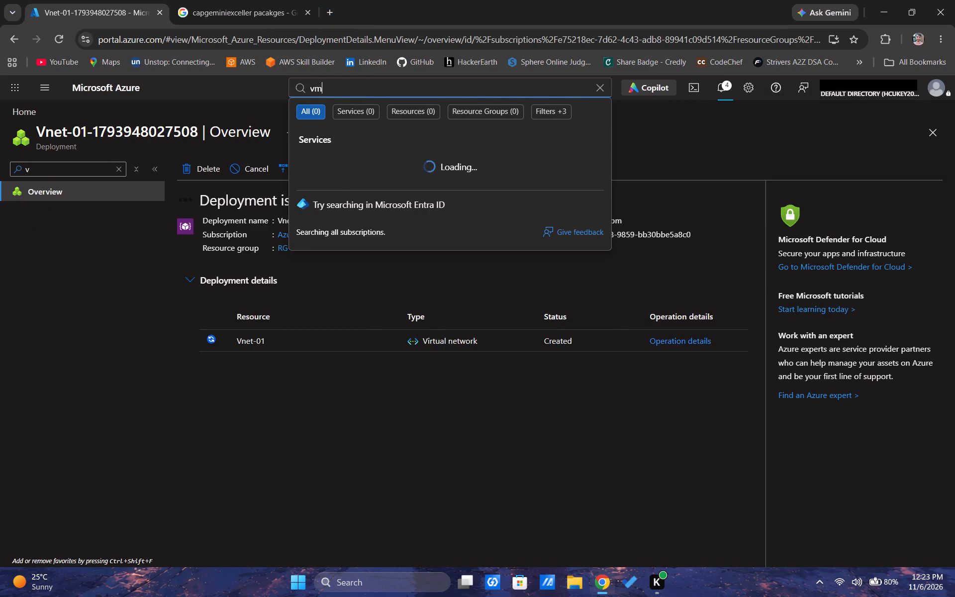
{"action": "key", "text": "Down"}
{"action": "key", "text": "Down"}
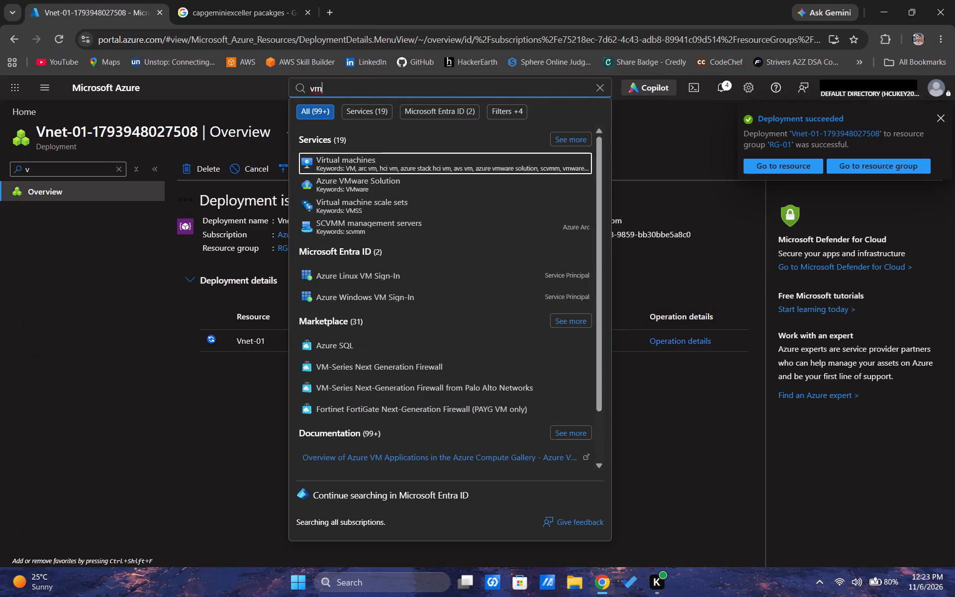
{"action": "key", "text": "Return"}
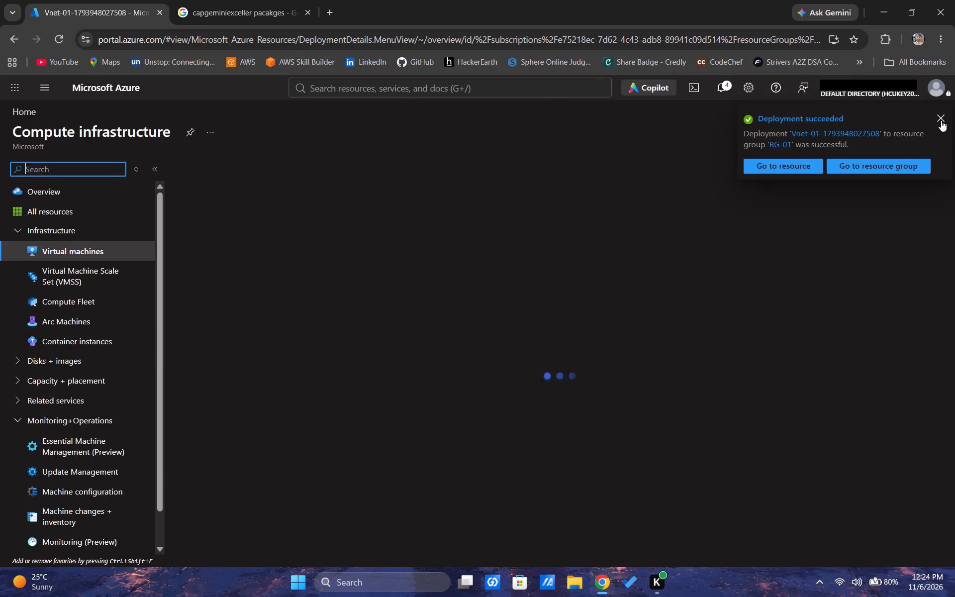
{"action": "left_click", "coordinate": [941, 120]}
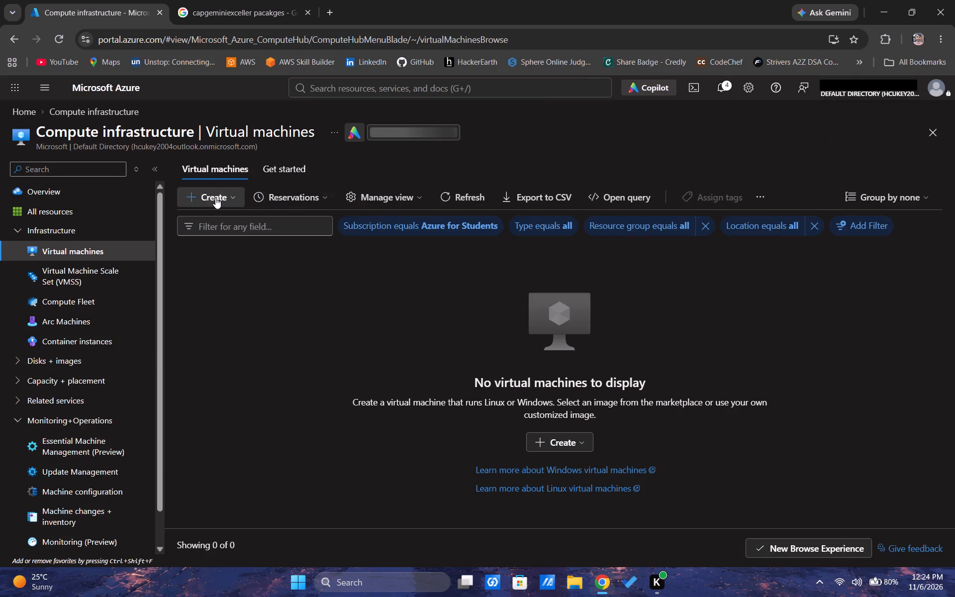
Start creating a virtual machine in resource group RG-01 and name it VM-01.
{"action": "left_click", "coordinate": [212, 193]}
{"action": "left_click", "coordinate": [224, 228]}
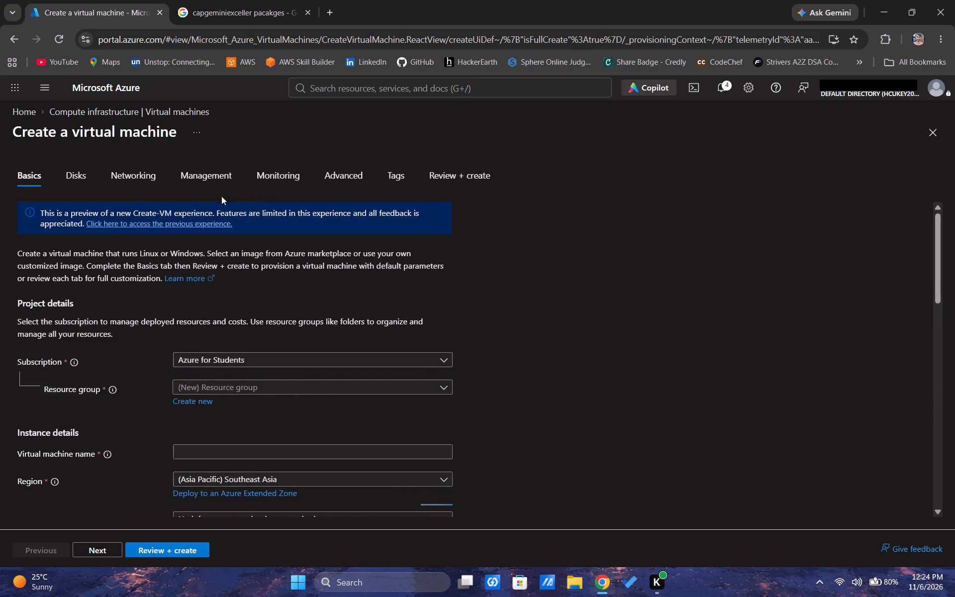
{"action": "left_click", "coordinate": [211, 386]}
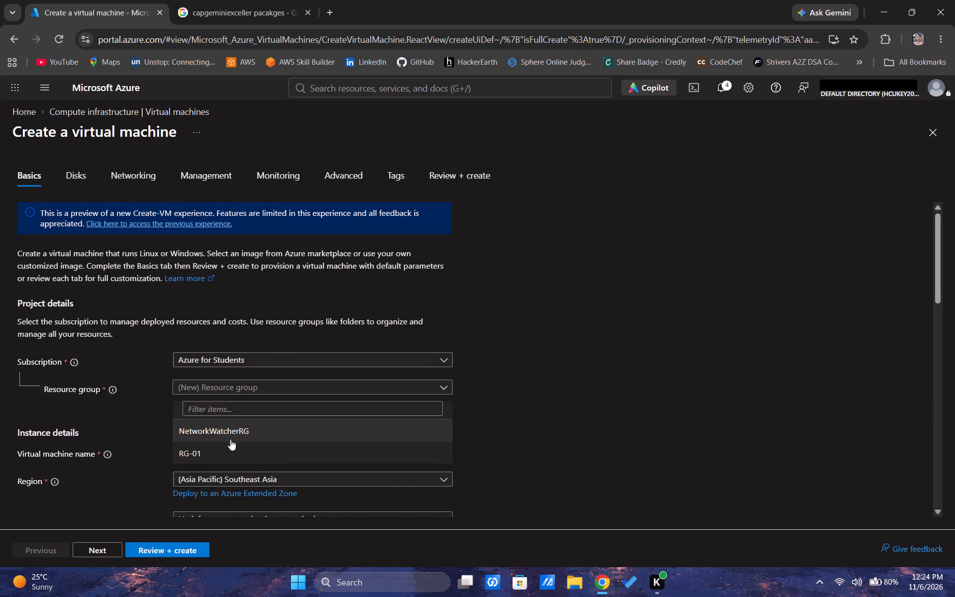
{"action": "left_click", "coordinate": [229, 446]}
{"action": "left_click", "coordinate": [210, 454]}
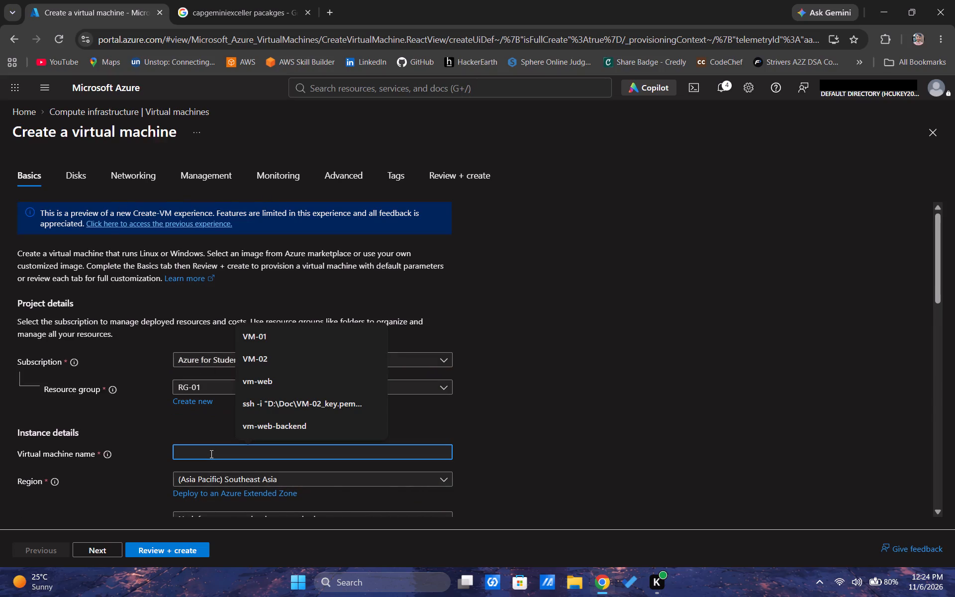
{"action": "type", "text": "VM-01"}
{"action": "left_click", "coordinate": [156, 460]}
{"action": "scroll", "coordinate": [156, 460], "scroll_direction": "down", "scroll_amount": 1}
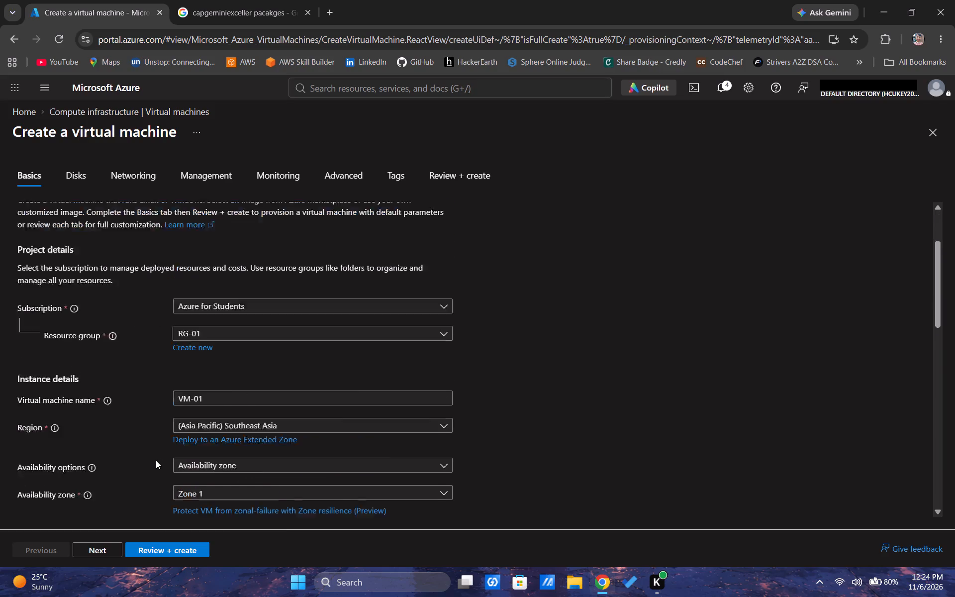
Keep the default instance, SSH key, inbound port and disk settings for VM-01 and advance to its networking settings.
{"action": "scroll", "coordinate": [156, 460], "scroll_direction": "down", "scroll_amount": 3}
{"action": "scroll", "coordinate": [222, 423], "scroll_direction": "down", "scroll_amount": 1}
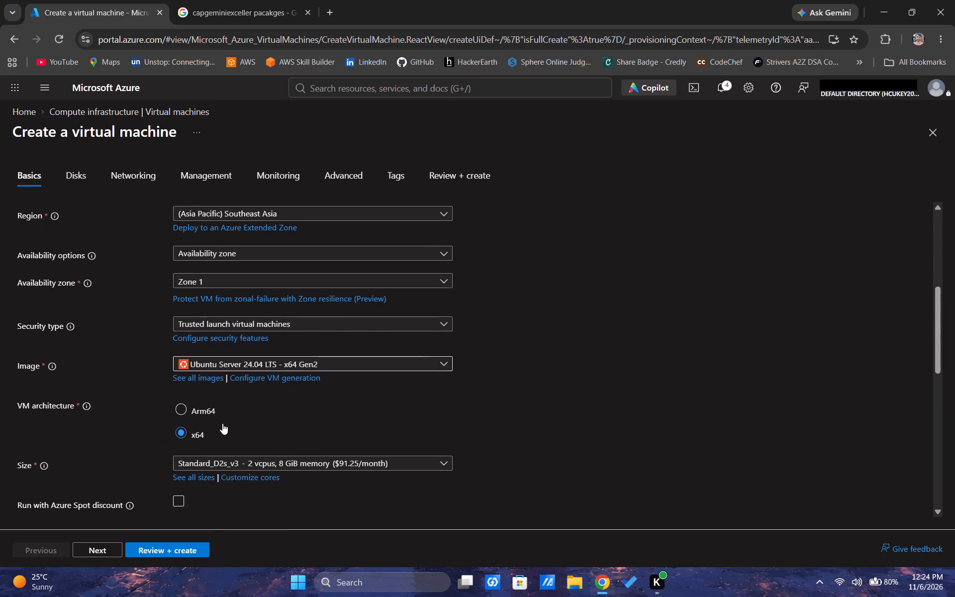
{"action": "scroll", "coordinate": [222, 423], "scroll_direction": "down", "scroll_amount": 4}
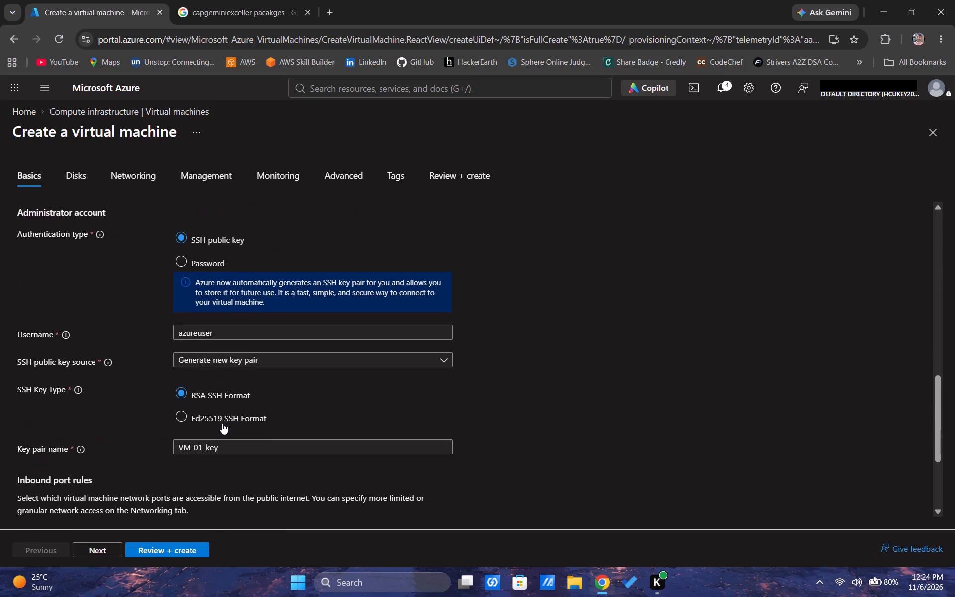
{"action": "scroll", "coordinate": [222, 423], "scroll_direction": "down", "scroll_amount": 4}
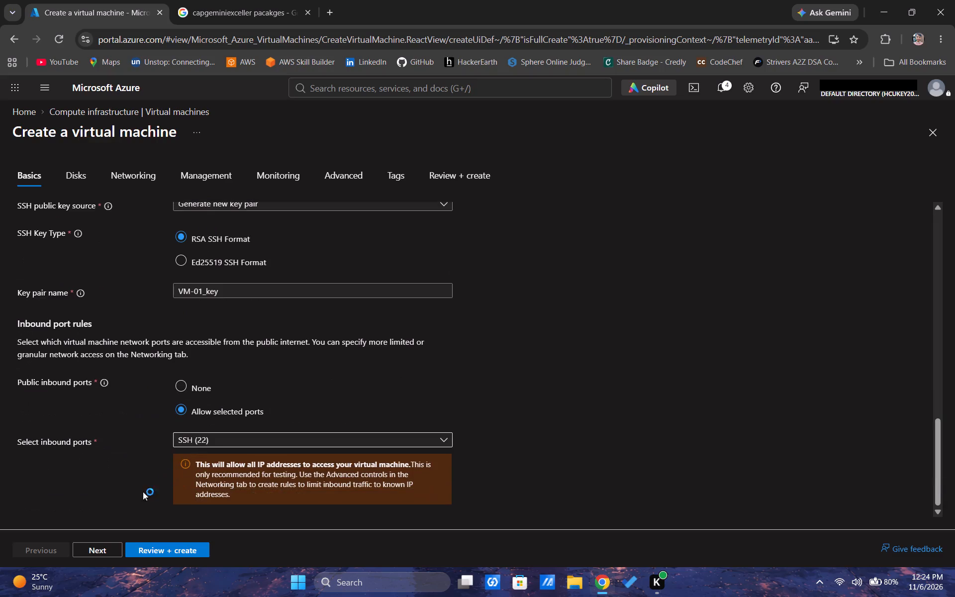
{"action": "left_click", "coordinate": [96, 546]}
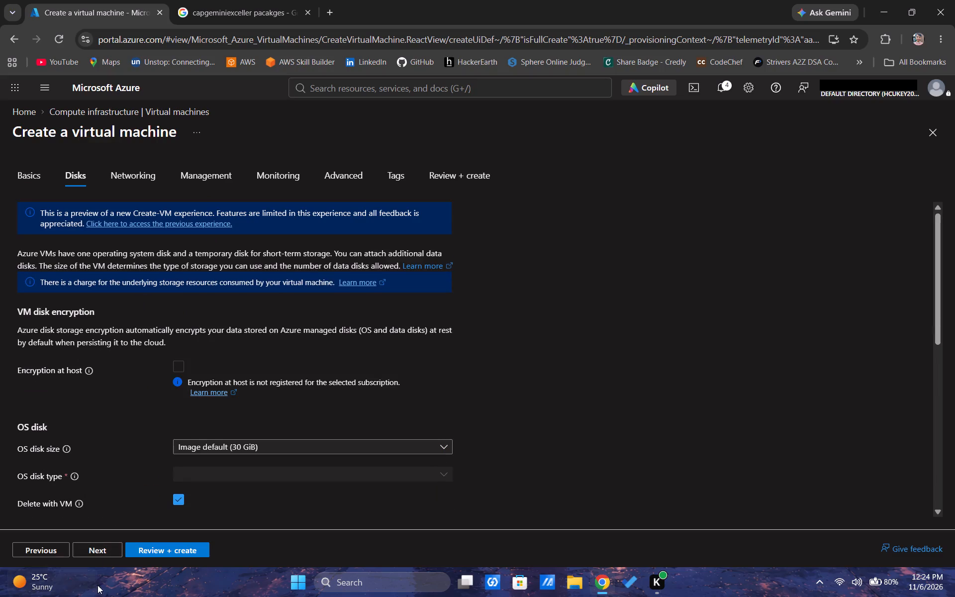
{"action": "left_click", "coordinate": [108, 550]}
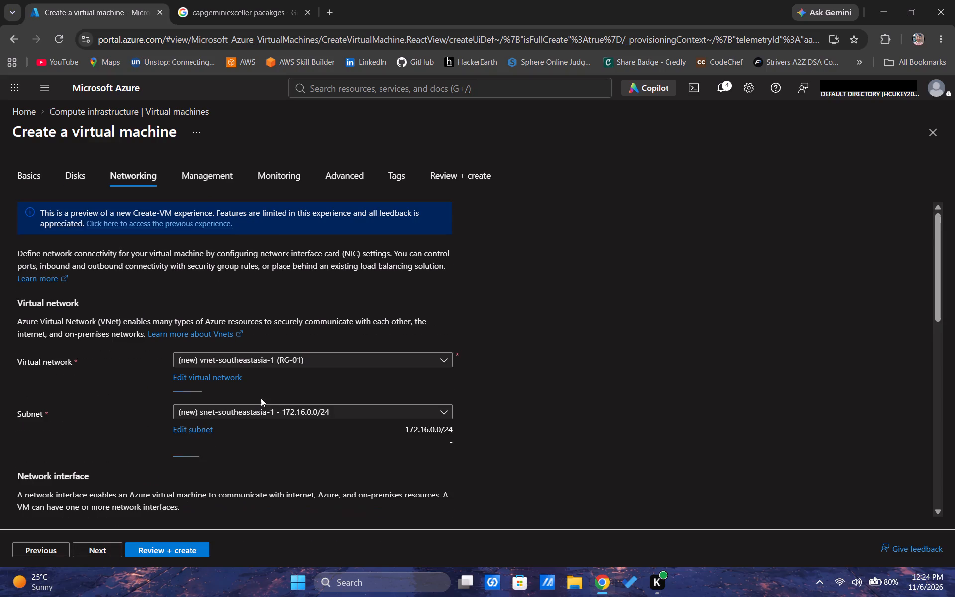
Place the virtual machine in virtual network Vnet-01 on subnet default2 (10.0.1.0/24).
{"action": "scroll", "coordinate": [337, 375], "scroll_direction": "down", "scroll_amount": 1}
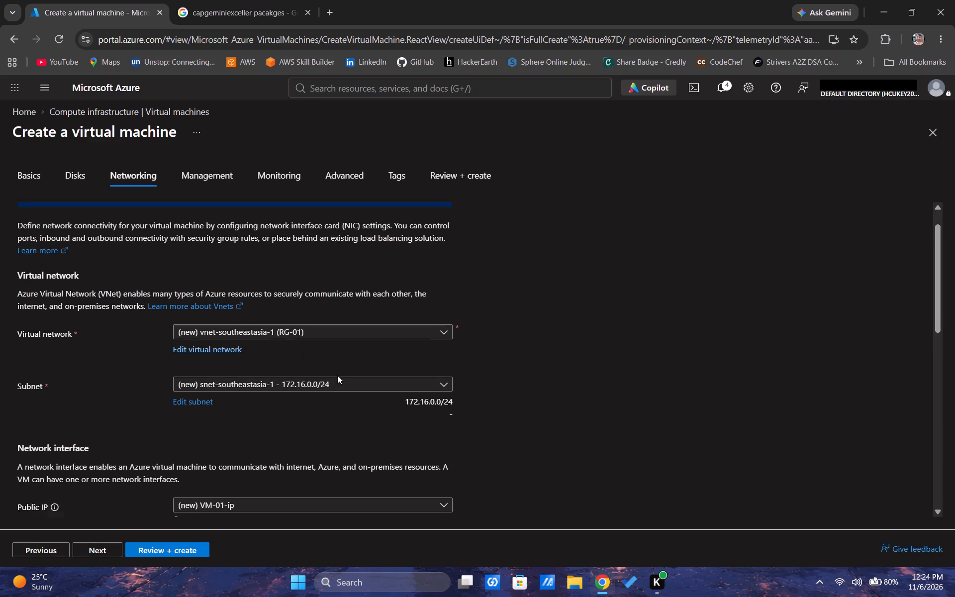
{"action": "scroll", "coordinate": [337, 375], "scroll_direction": "down", "scroll_amount": 1}
{"action": "left_click", "coordinate": [296, 293]}
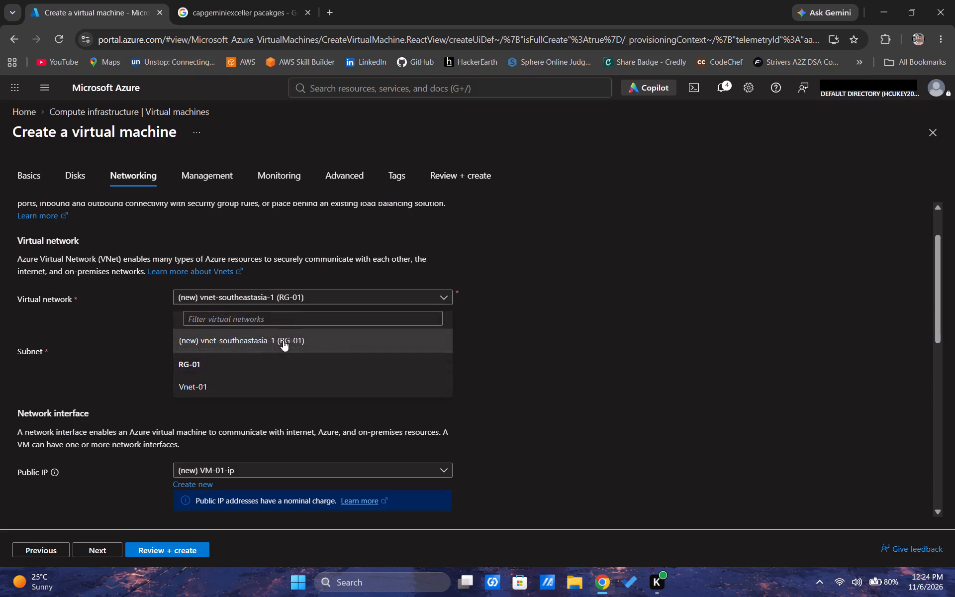
{"action": "left_click", "coordinate": [269, 392]}
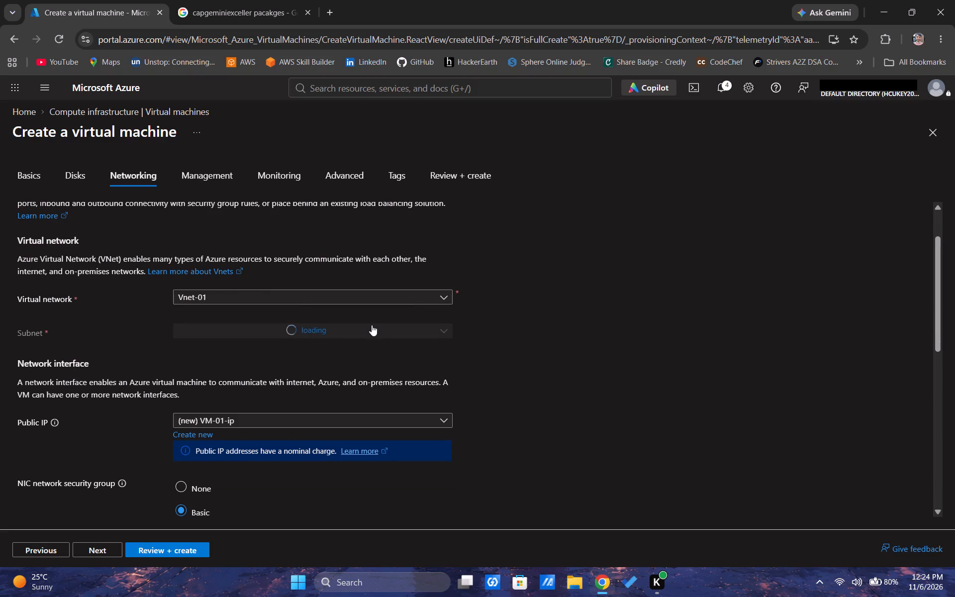
{"action": "left_click", "coordinate": [368, 326]}
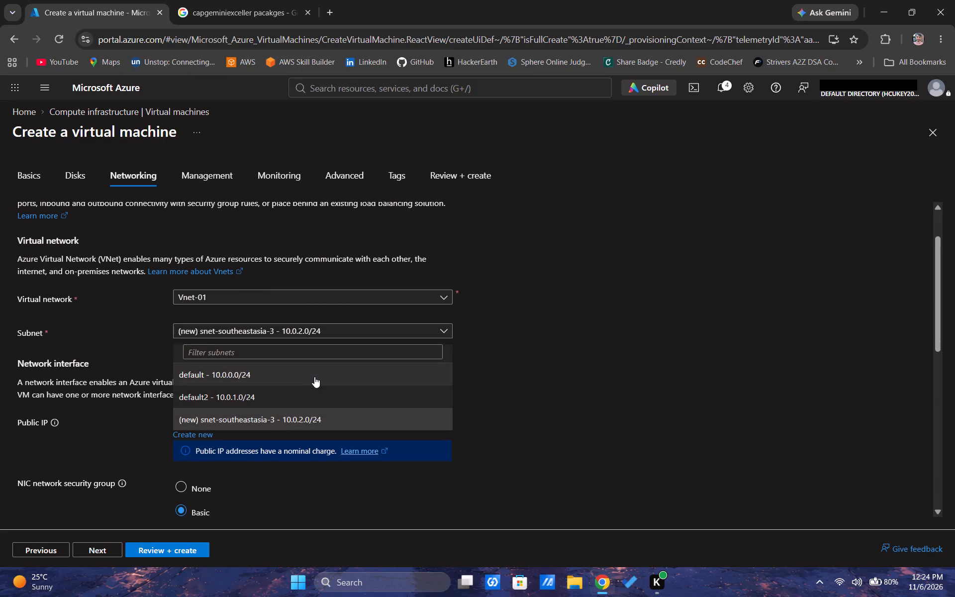
{"action": "left_click", "coordinate": [314, 387]}
Change the public IP selection for the virtual machine's network interface.
{"action": "scroll", "coordinate": [370, 404], "scroll_direction": "down", "scroll_amount": 1}
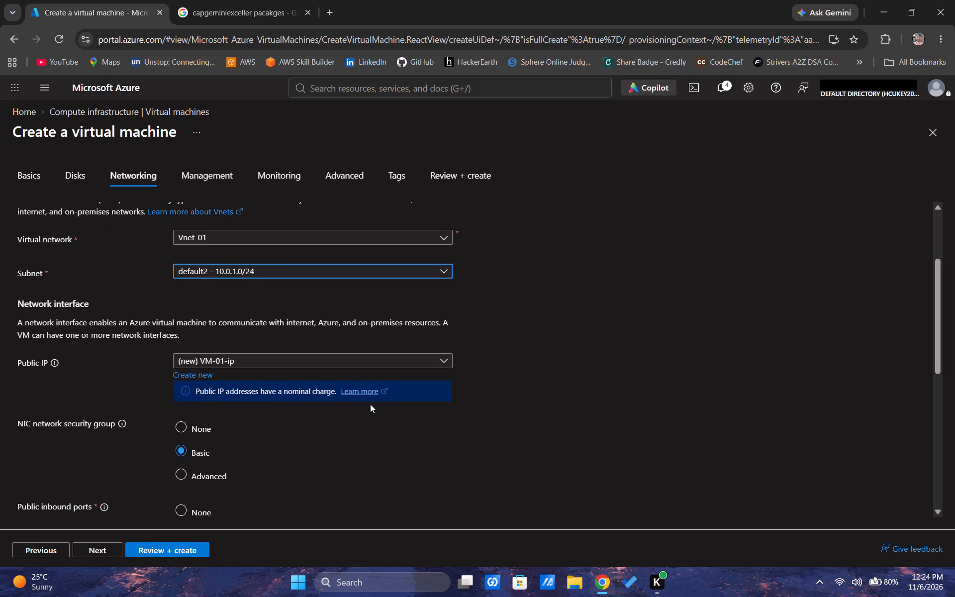
{"action": "scroll", "coordinate": [370, 404], "scroll_direction": "down", "scroll_amount": 2}
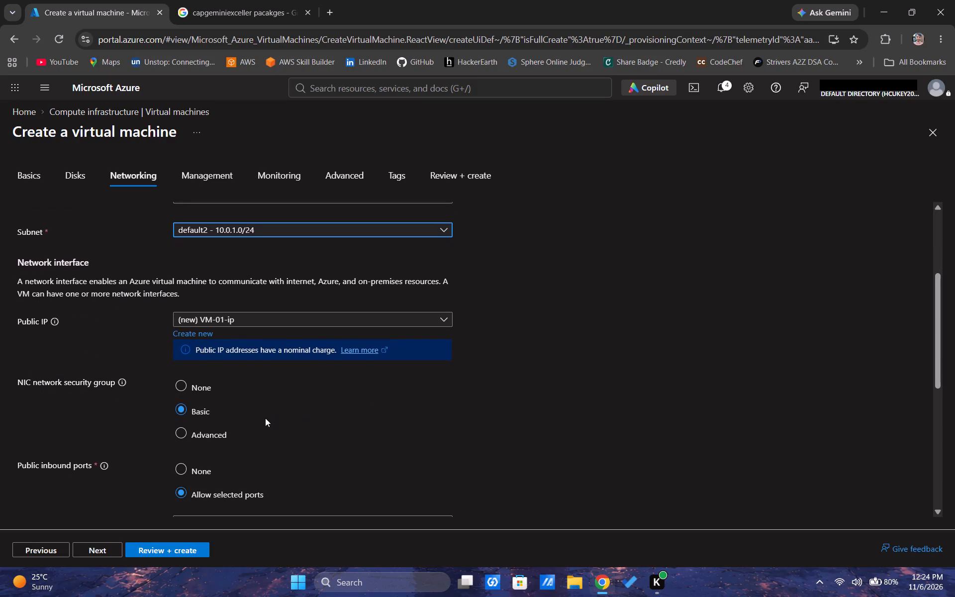
{"action": "left_click", "coordinate": [234, 321]}
{"action": "left_click", "coordinate": [230, 340]}
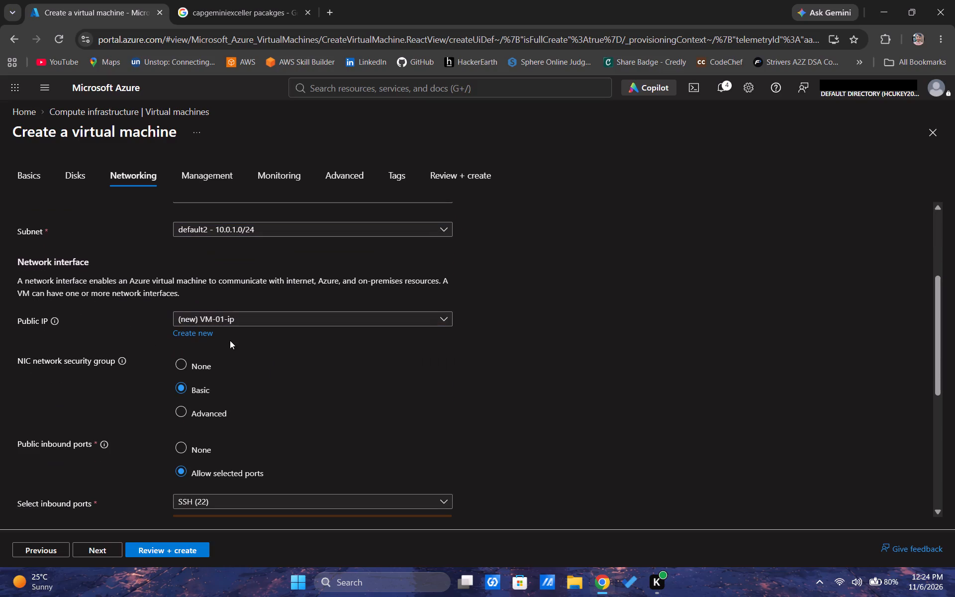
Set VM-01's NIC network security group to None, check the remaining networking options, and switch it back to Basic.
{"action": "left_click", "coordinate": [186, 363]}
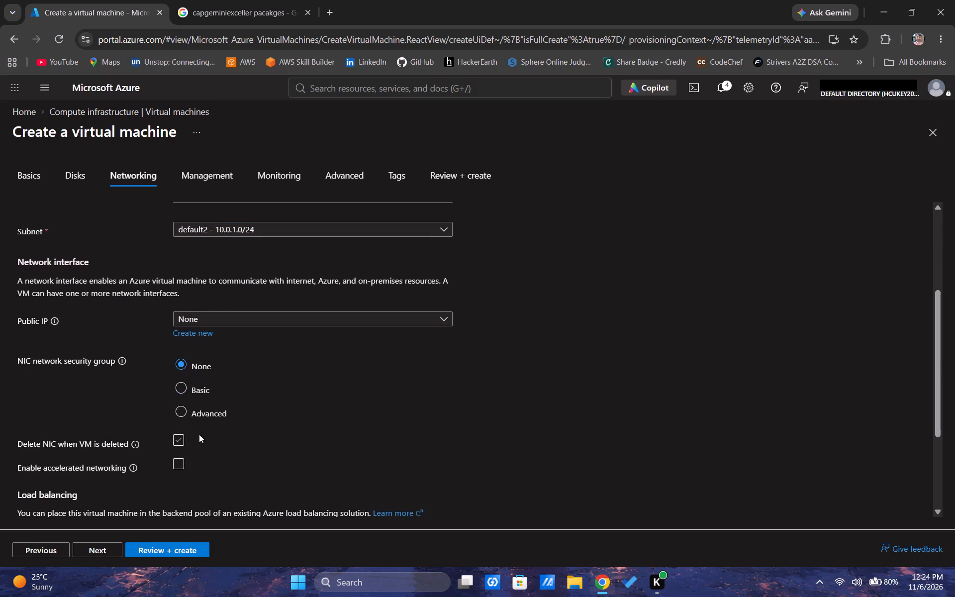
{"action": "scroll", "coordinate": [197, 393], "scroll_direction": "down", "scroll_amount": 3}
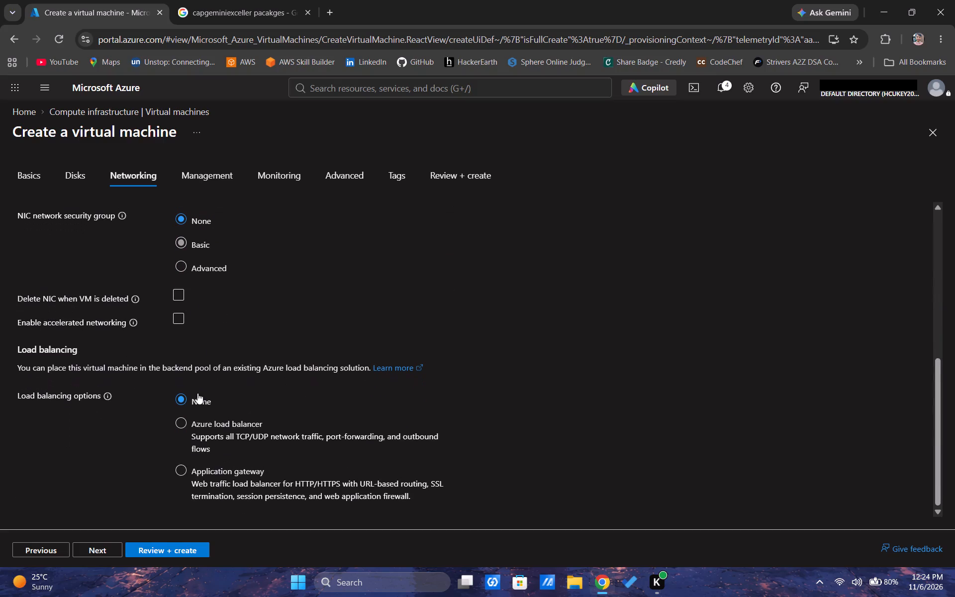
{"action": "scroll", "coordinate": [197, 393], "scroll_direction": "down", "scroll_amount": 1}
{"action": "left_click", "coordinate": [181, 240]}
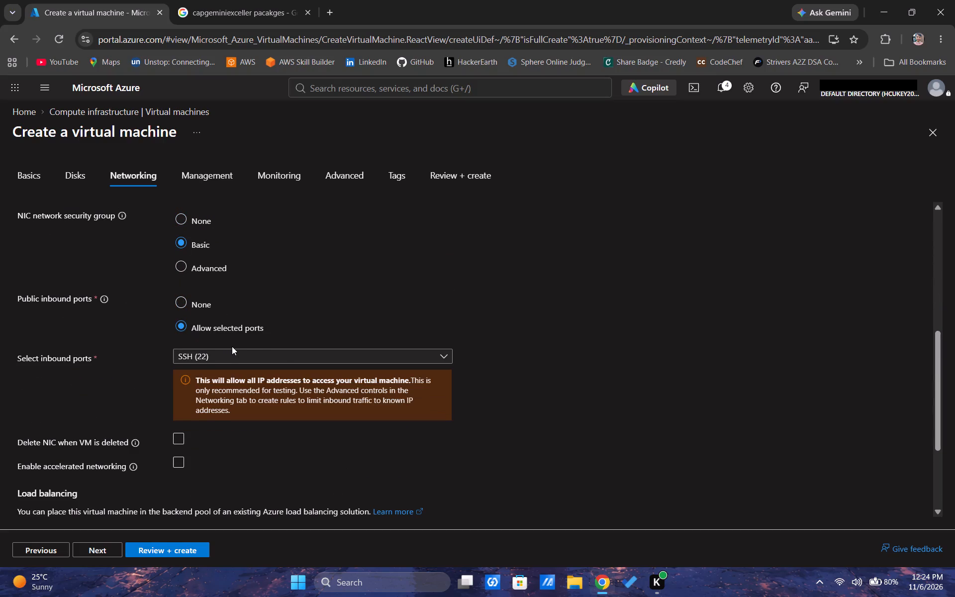
Keep the remaining networking settings and submit the VM-01 configuration for final review.
{"action": "scroll", "coordinate": [232, 345], "scroll_direction": "down", "scroll_amount": 4}
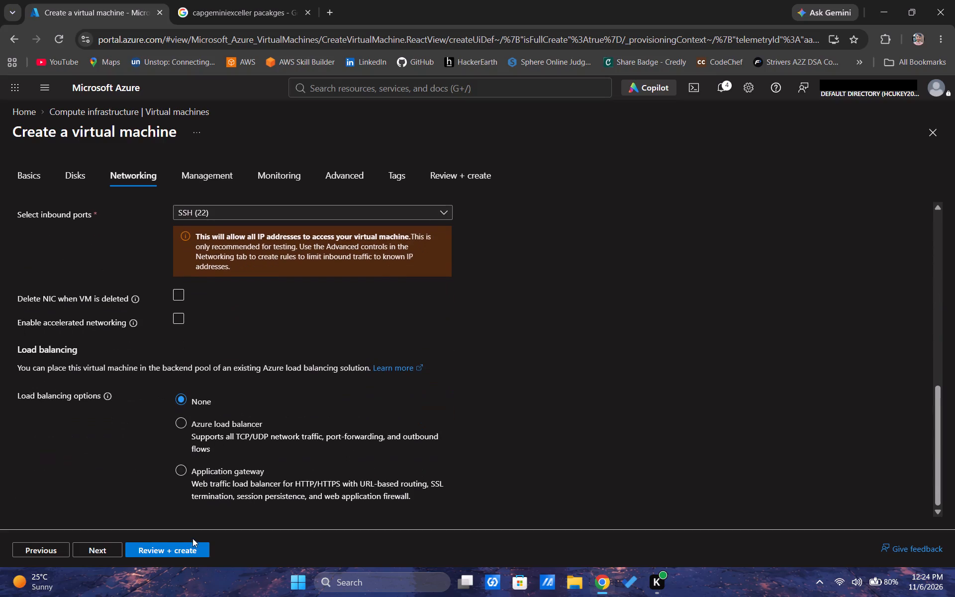
{"action": "left_click", "coordinate": [107, 547]}
{"action": "left_click", "coordinate": [157, 553]}
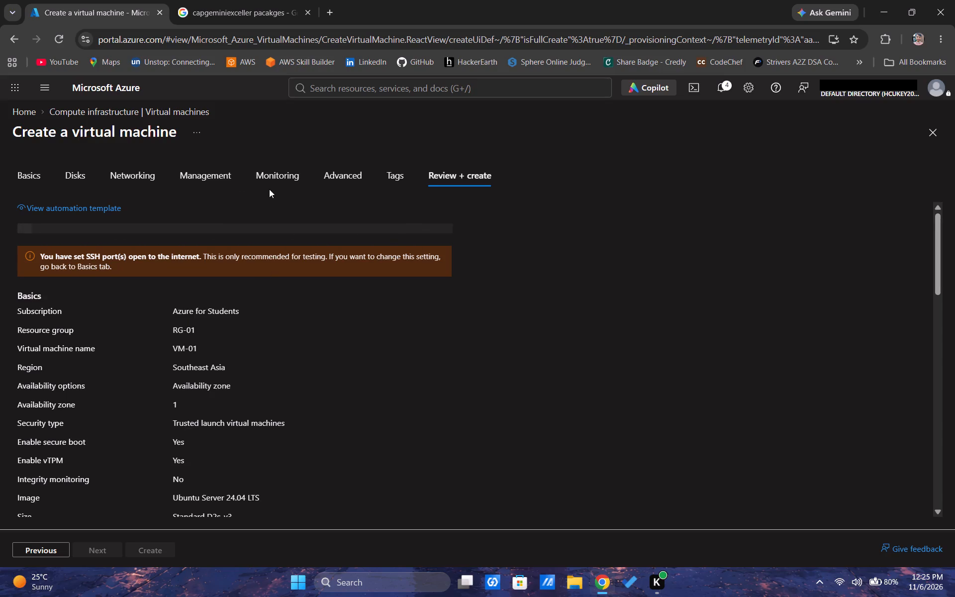
Return to VM-01's basic settings and set its public inbound ports to None.
{"action": "left_click", "coordinate": [70, 175]}
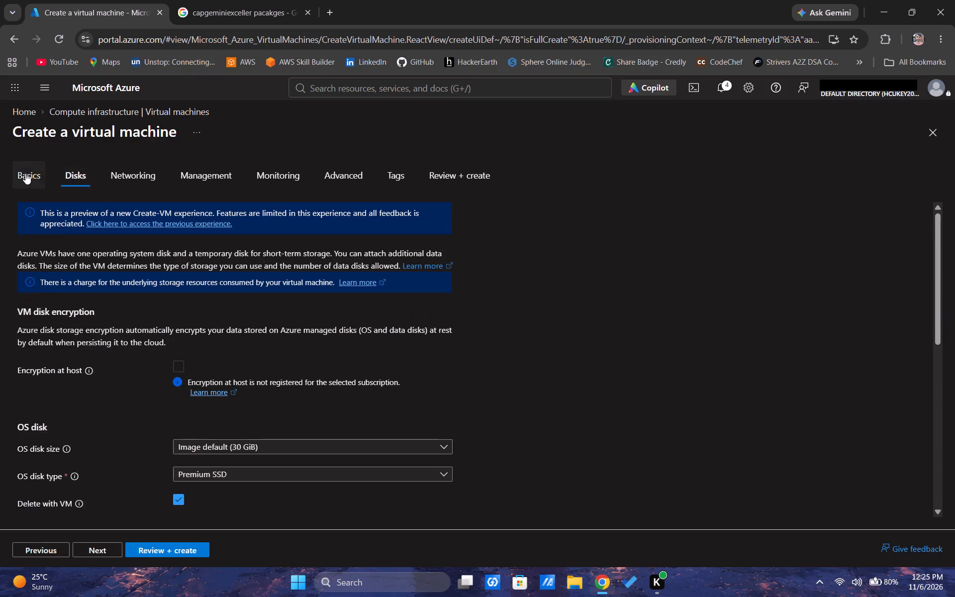
{"action": "left_click", "coordinate": [23, 173]}
{"action": "left_click", "coordinate": [219, 445]}
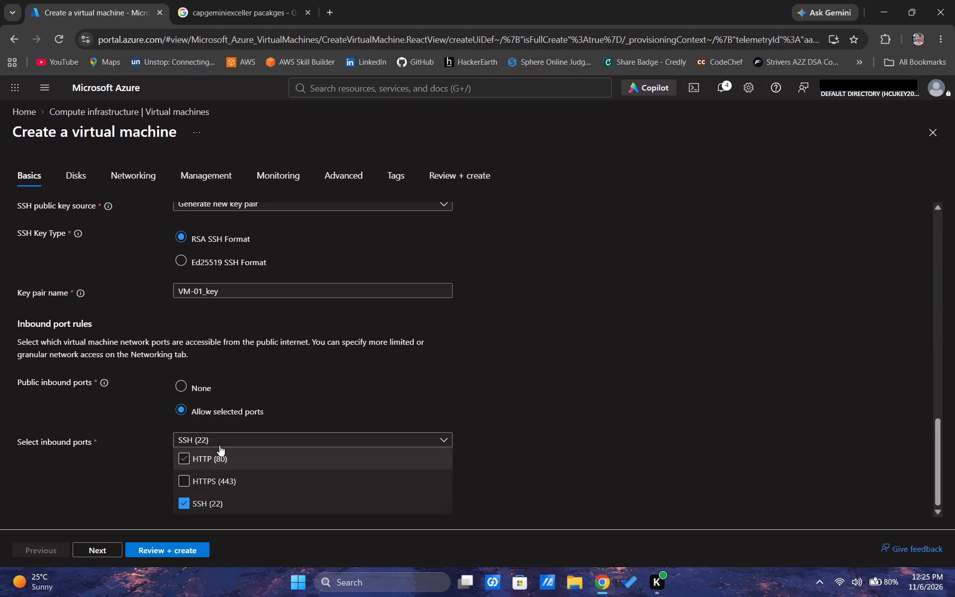
{"action": "left_click", "coordinate": [219, 445]}
{"action": "left_click", "coordinate": [182, 387]}
{"action": "scroll", "coordinate": [194, 445], "scroll_direction": "down", "scroll_amount": 1}
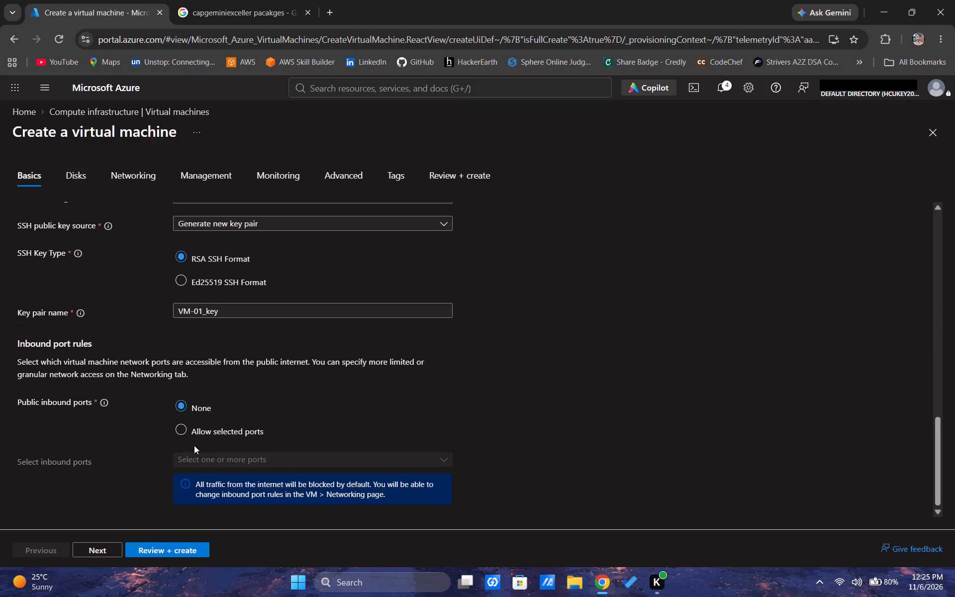
{"action": "scroll", "coordinate": [194, 445], "scroll_direction": "down", "scroll_amount": 2}
Recheck VM-01's networking settings, from virtual network to load balancing, and submit the configuration for final review.
{"action": "left_click", "coordinate": [117, 174]}
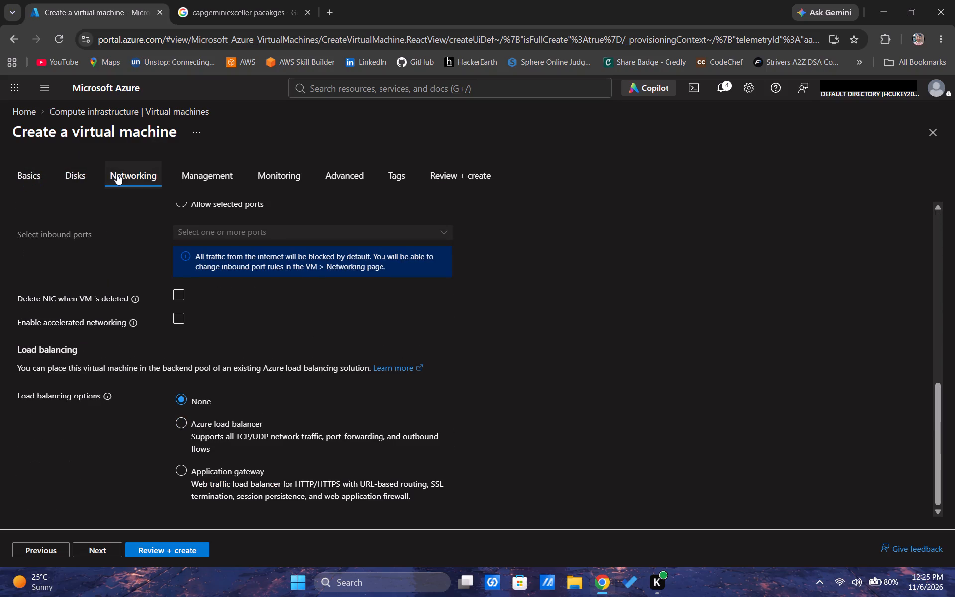
{"action": "scroll", "coordinate": [138, 362], "scroll_direction": "up", "scroll_amount": 3}
{"action": "scroll", "coordinate": [138, 362], "scroll_direction": "down", "scroll_amount": 1}
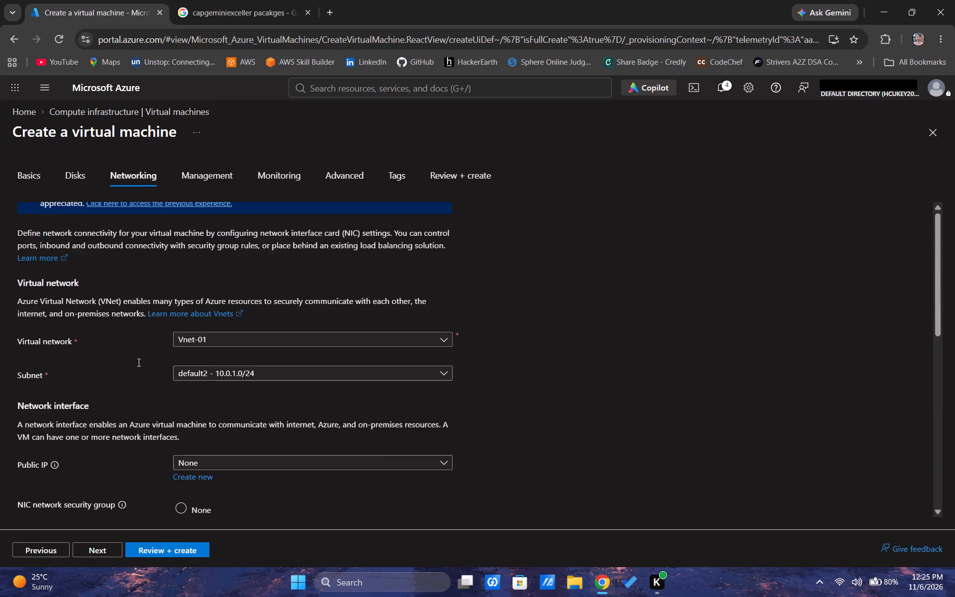
{"action": "scroll", "coordinate": [138, 362], "scroll_direction": "down", "scroll_amount": 2}
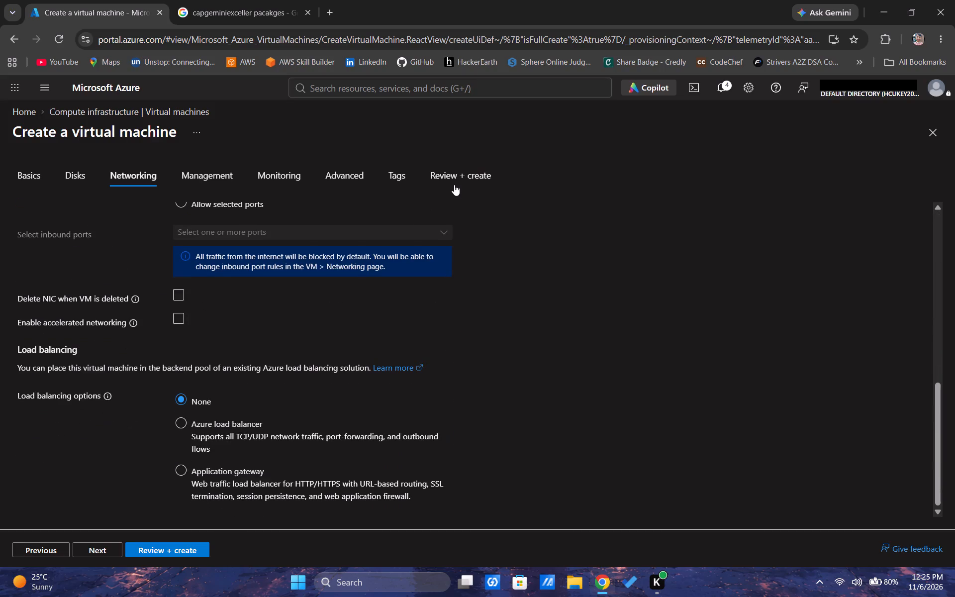
{"action": "left_click", "coordinate": [456, 183]}
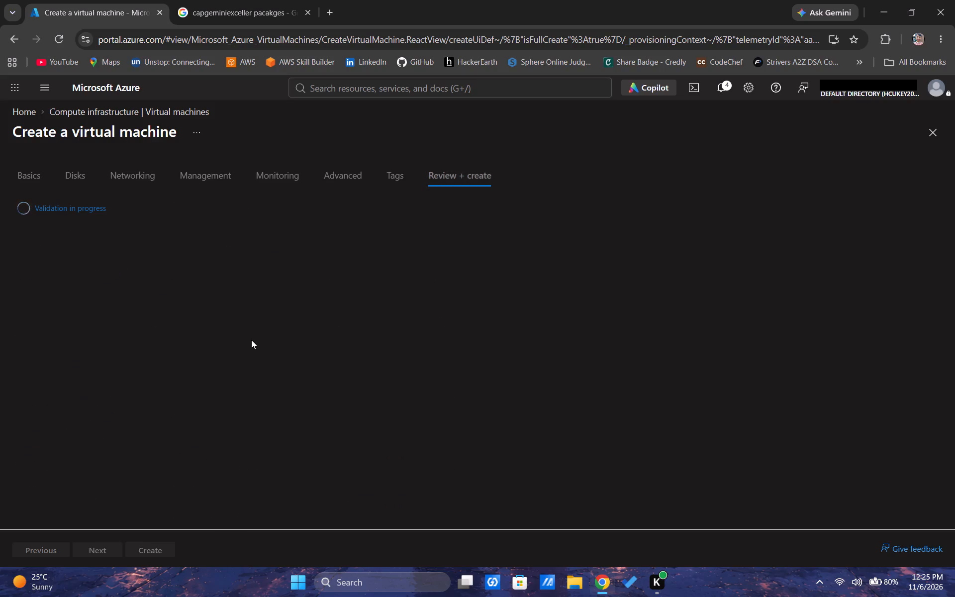
{"action": "scroll", "coordinate": [141, 429], "scroll_direction": "down", "scroll_amount": 3}
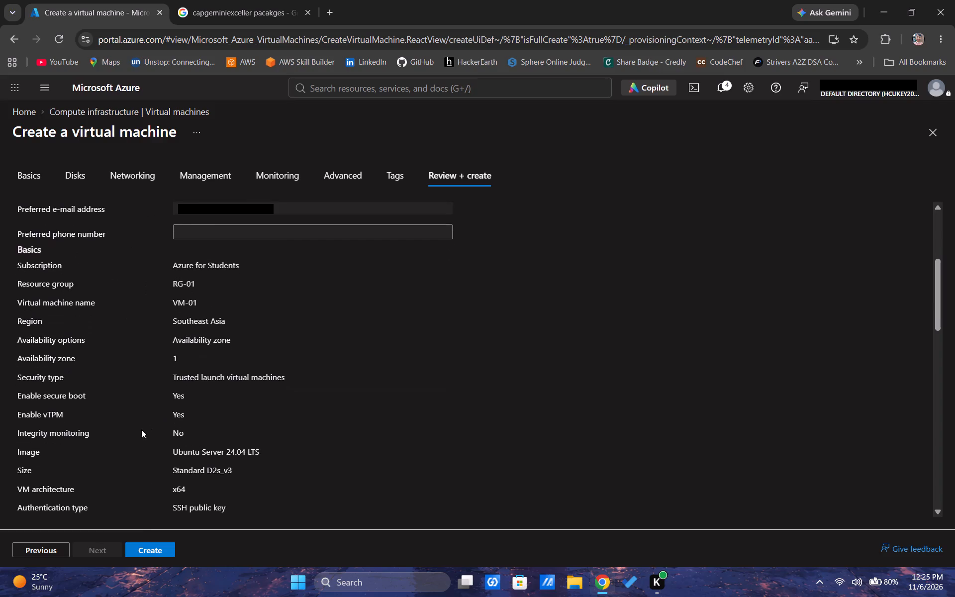
Create VM-01, downloading its private key as the PEM file VM-01_key (1) on New Volume (D:).
{"action": "left_click", "coordinate": [153, 550]}
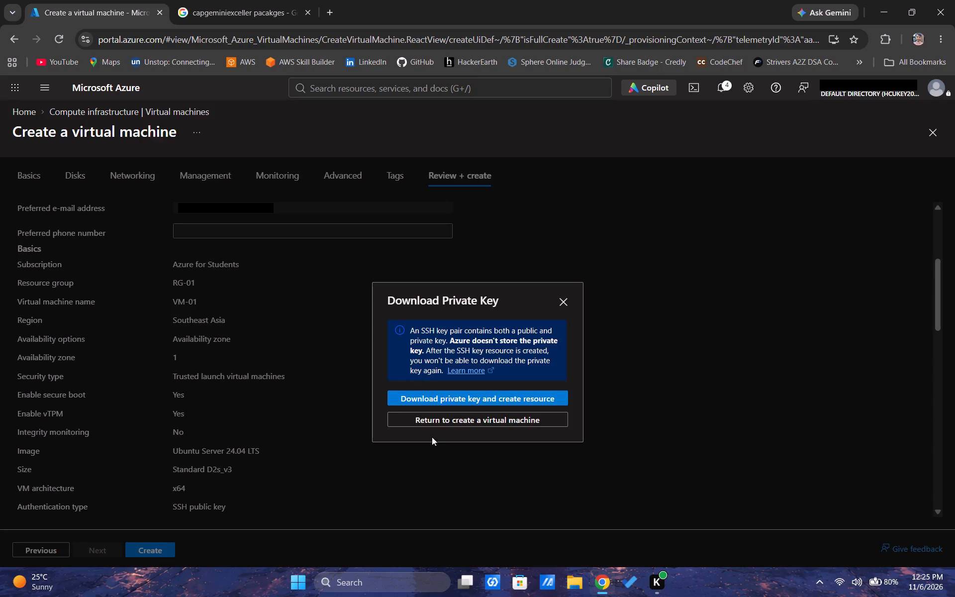
{"action": "left_click", "coordinate": [443, 405]}
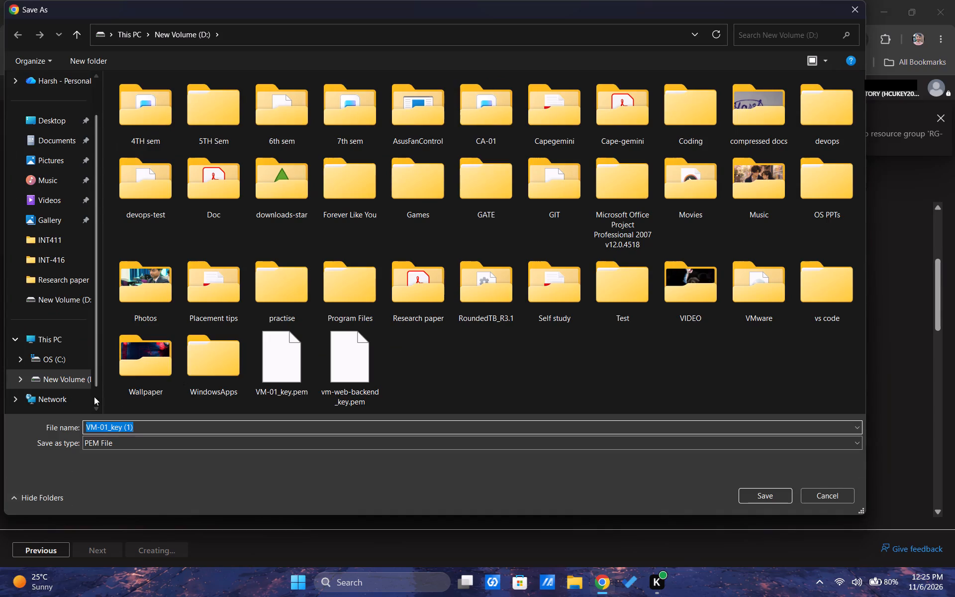
{"action": "key", "text": "Return"}
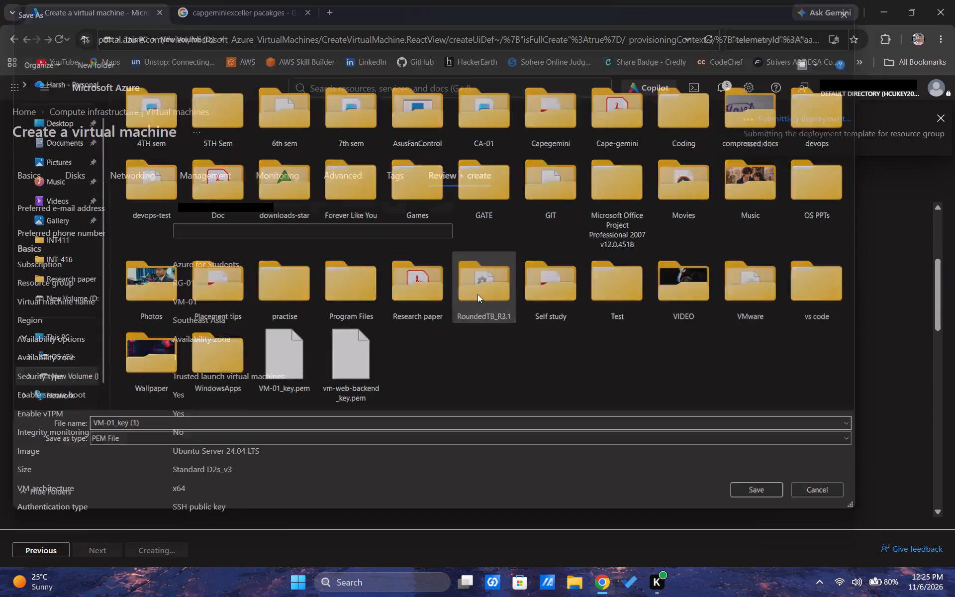
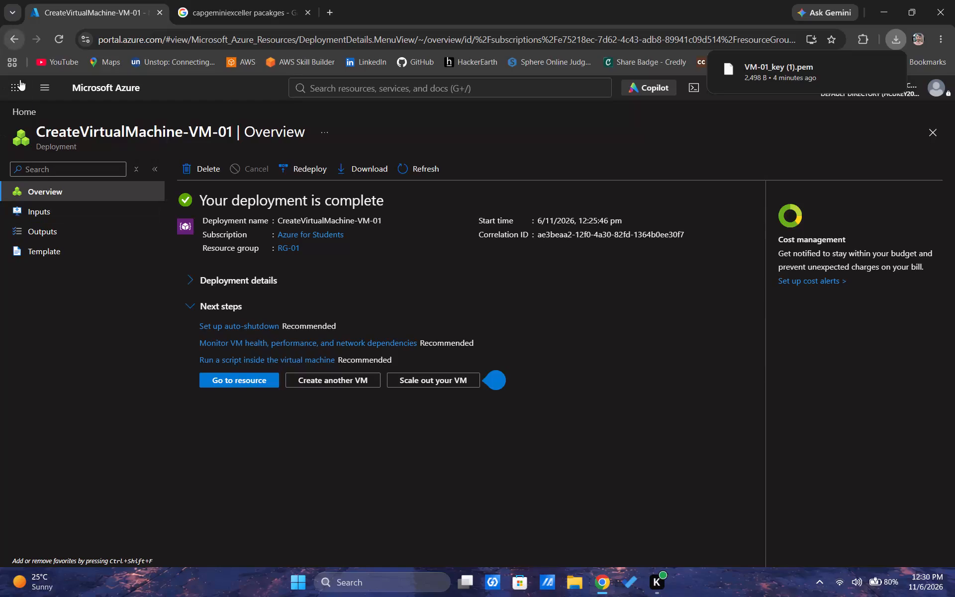
Leave the VM-01 deployment overview and return to the Azure portal's home page.
{"action": "left_click", "coordinate": [30, 112]}
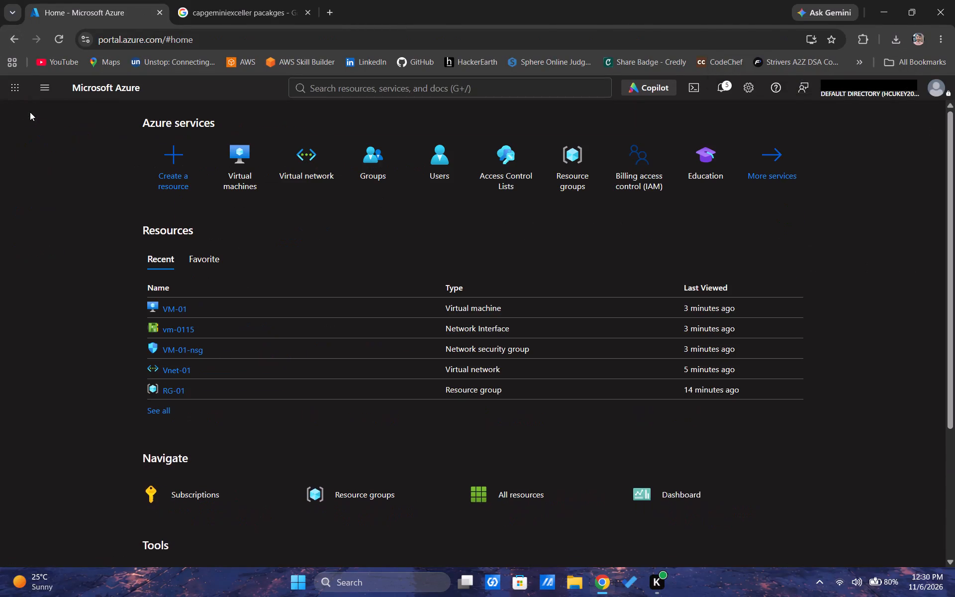
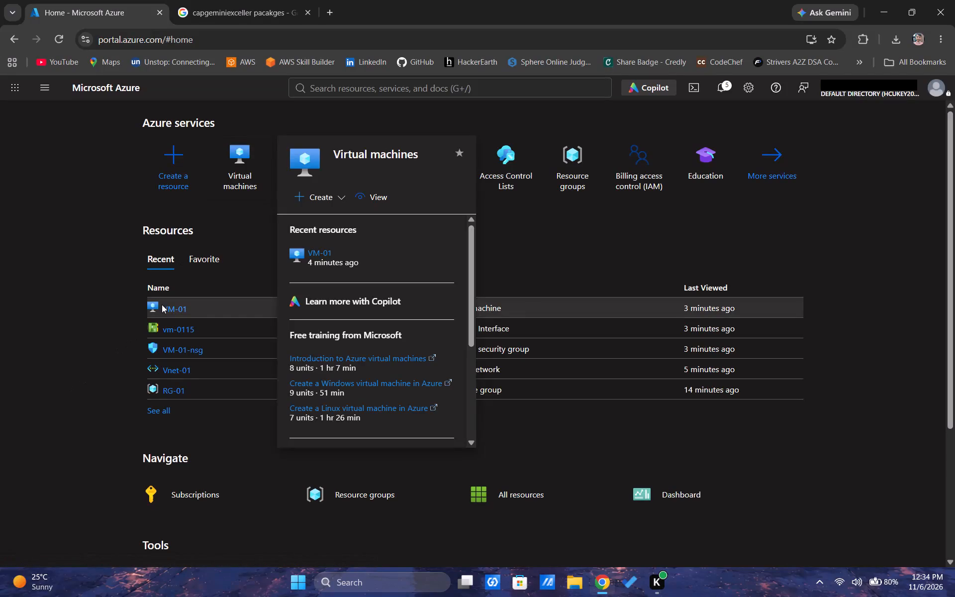
Open the VM-01 virtual machine from the recent resources.
{"action": "left_click", "coordinate": [165, 308]}
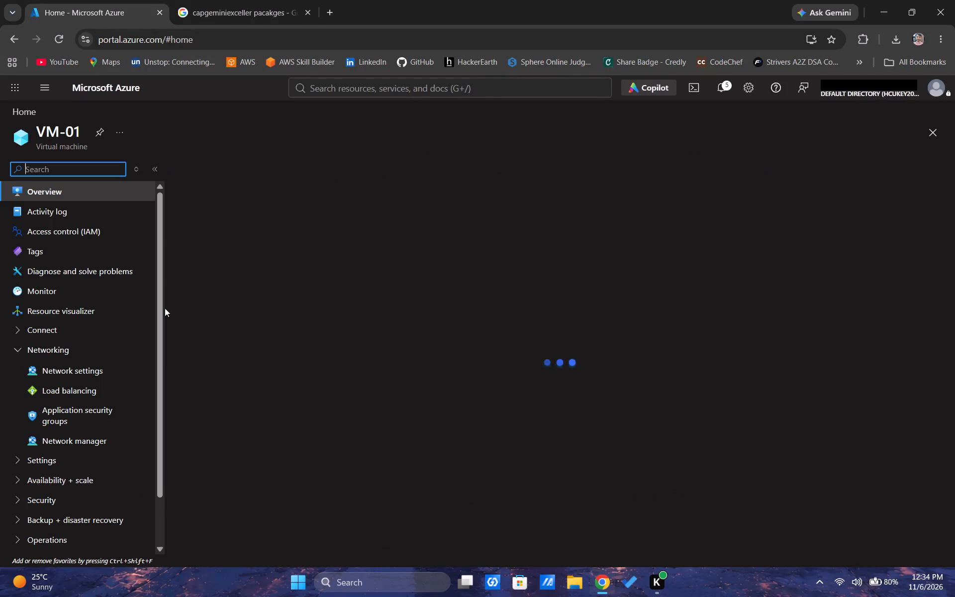
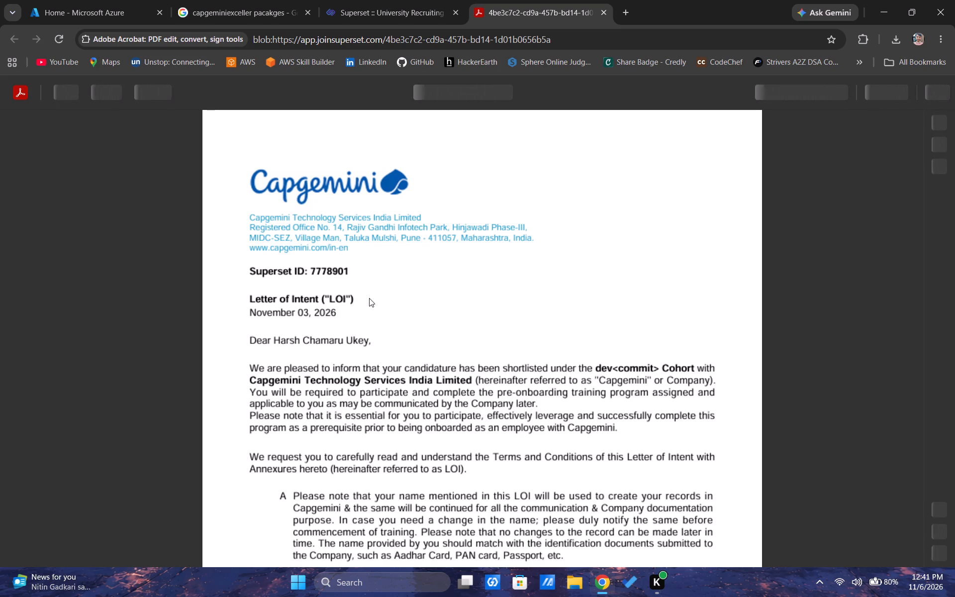
Copy Capgemini's registered office address from the letter of intent, search the web for it, and examine the results before closing them.
{"action": "left_click_drag", "start_coordinate": [369, 298], "coordinate": [366, 333]}
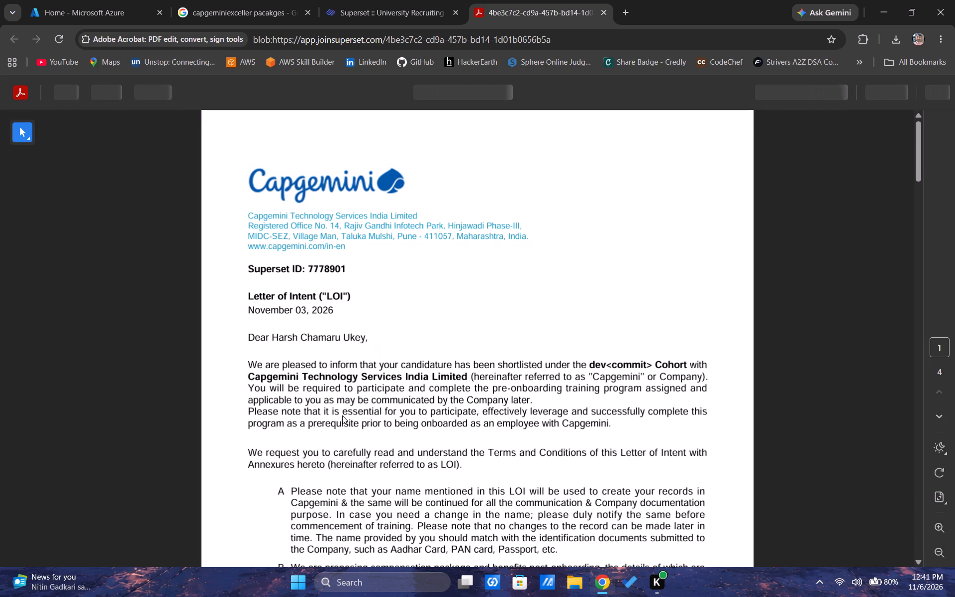
{"action": "scroll", "coordinate": [339, 409], "scroll_direction": "down", "scroll_amount": 1}
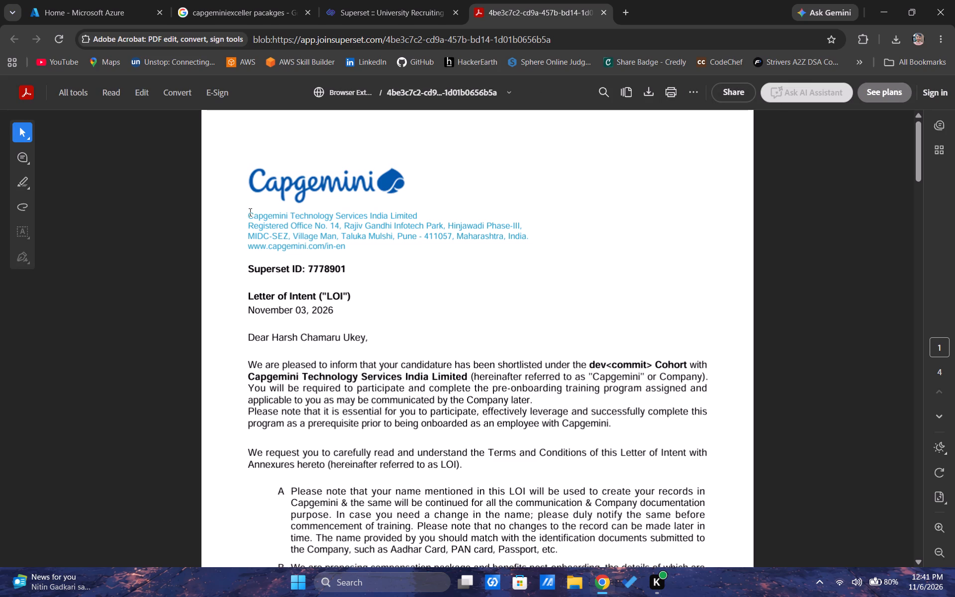
{"action": "left_click_drag", "start_coordinate": [249, 212], "coordinate": [537, 240]}
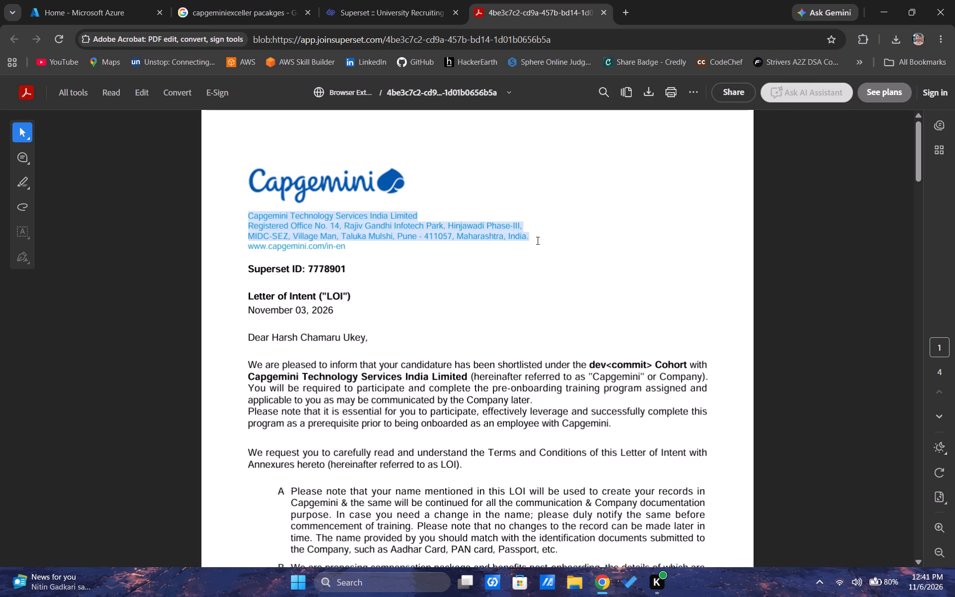
{"action": "left_click_drag", "start_coordinate": [537, 240], "coordinate": [544, 239]}
{"action": "key", "text": "ctrl+c"}
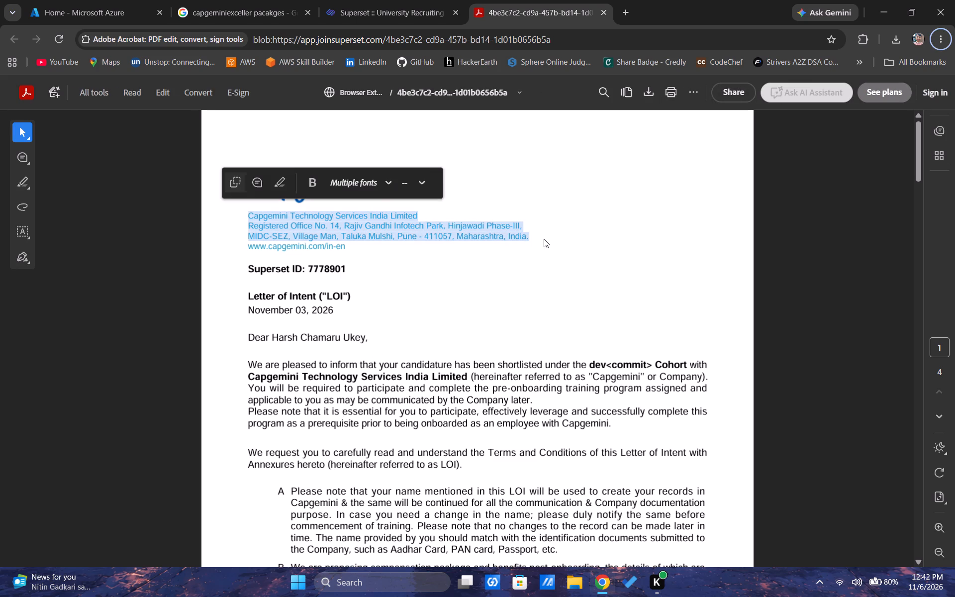
{"action": "left_click", "coordinate": [627, 16]}
{"action": "left_click", "coordinate": [507, 48]}
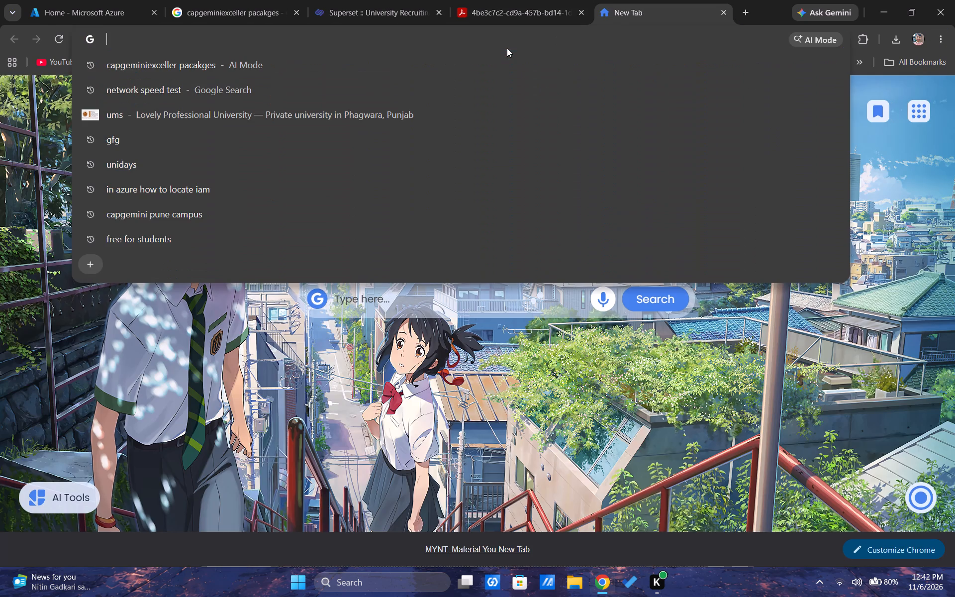
{"action": "key", "text": "ctrl+v"}
{"action": "key", "text": "Return"}
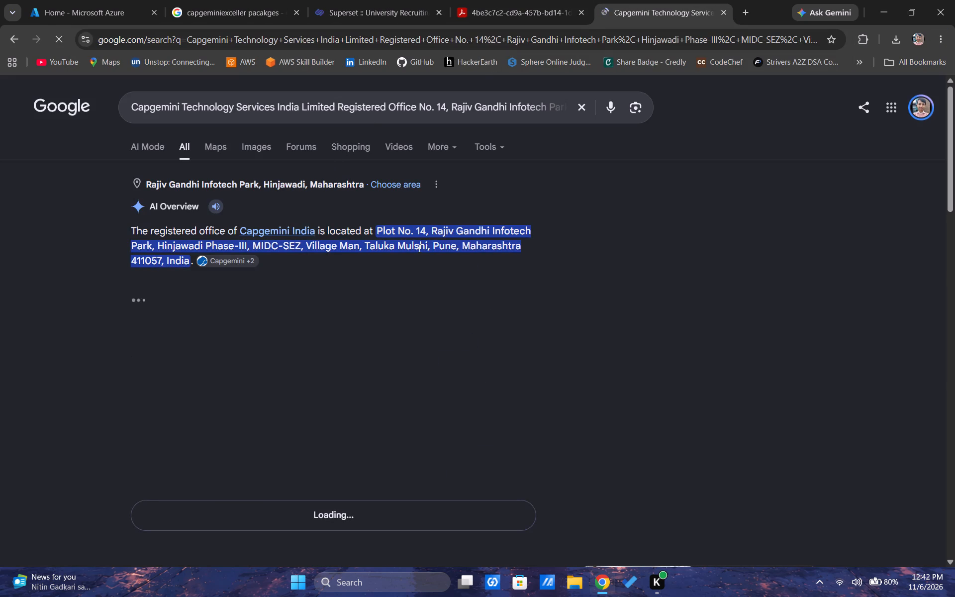
{"action": "left_click", "coordinate": [377, 503]}
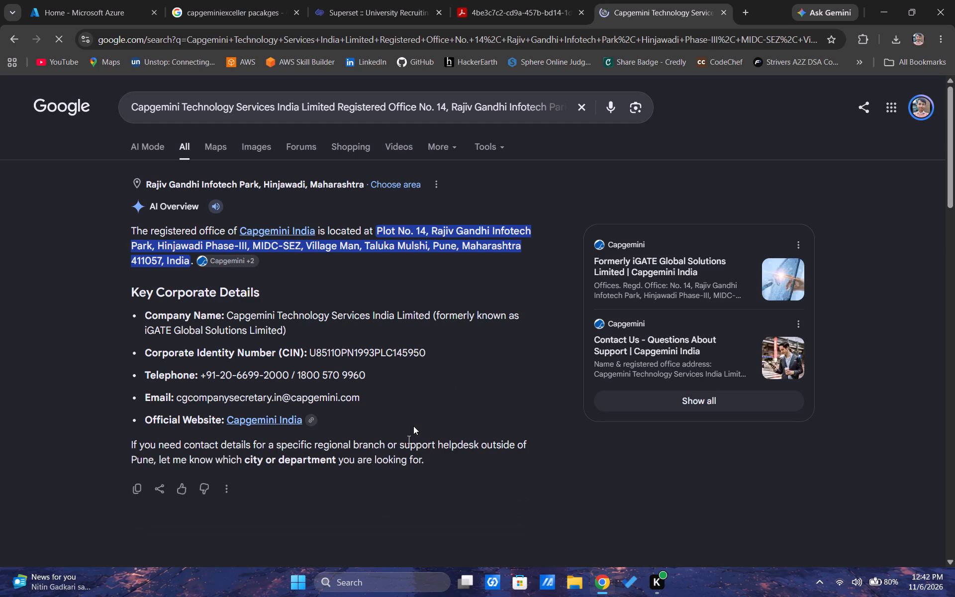
{"action": "scroll", "coordinate": [414, 424], "scroll_direction": "down", "scroll_amount": 4}
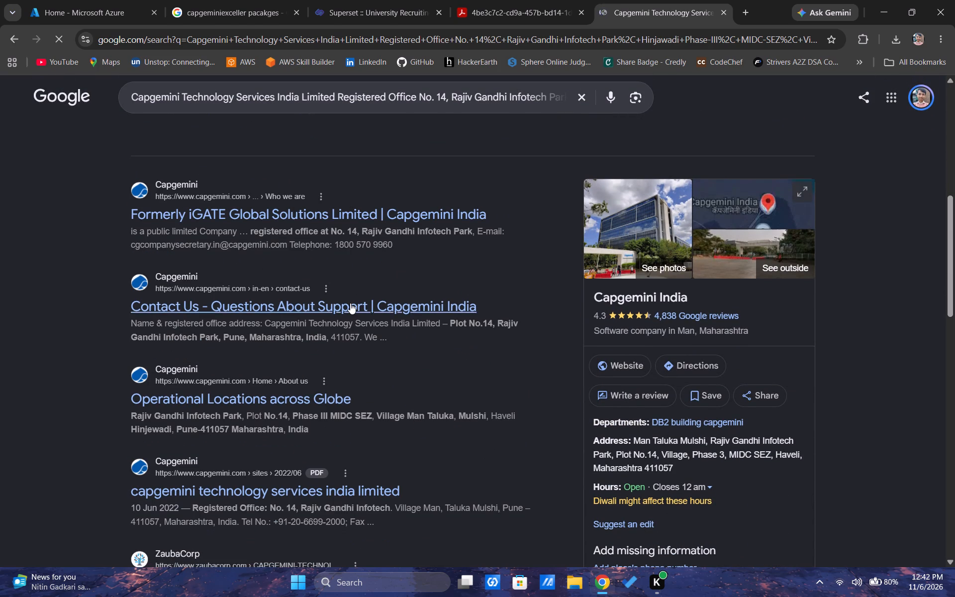
{"action": "left_click", "coordinate": [724, 11]}
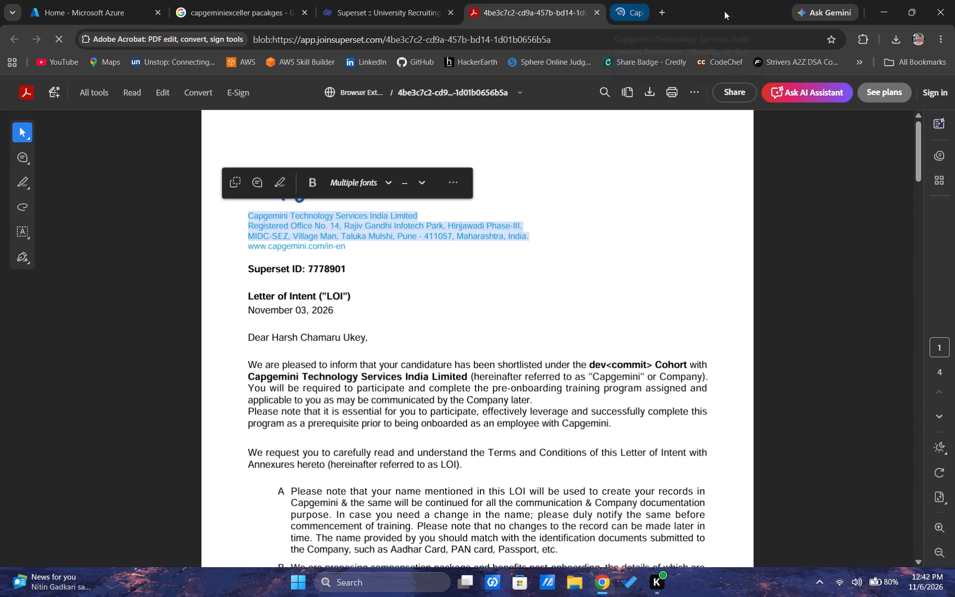
Dismiss the Acrobat Pro trial offer, read the letter of intent through to the Annexure 2 document list, and close the letter.
{"action": "left_click", "coordinate": [550, 286]}
{"action": "scroll", "coordinate": [550, 286], "scroll_direction": "down", "scroll_amount": 3}
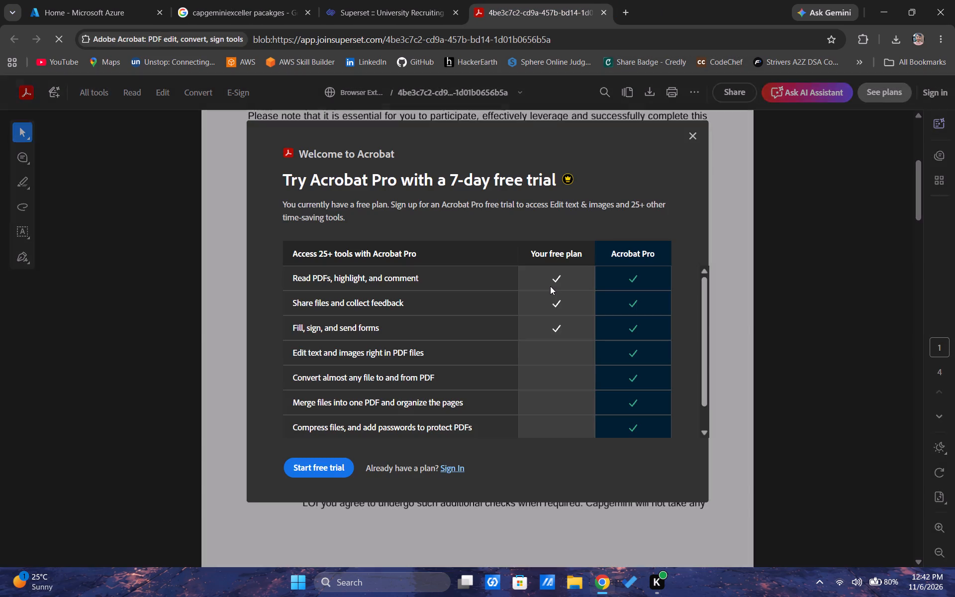
{"action": "left_click", "coordinate": [694, 137]}
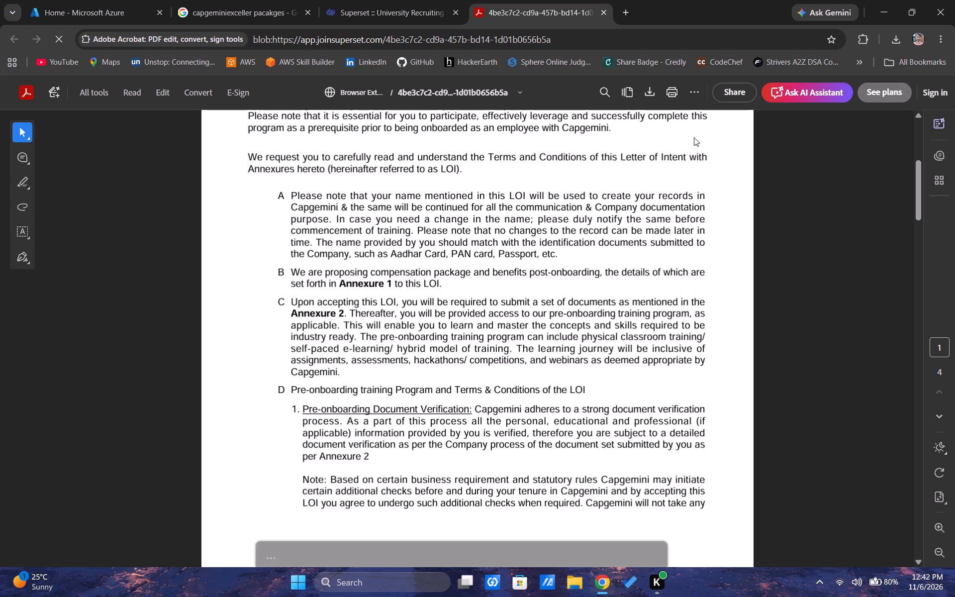
{"action": "scroll", "coordinate": [654, 249], "scroll_direction": "down", "scroll_amount": 2}
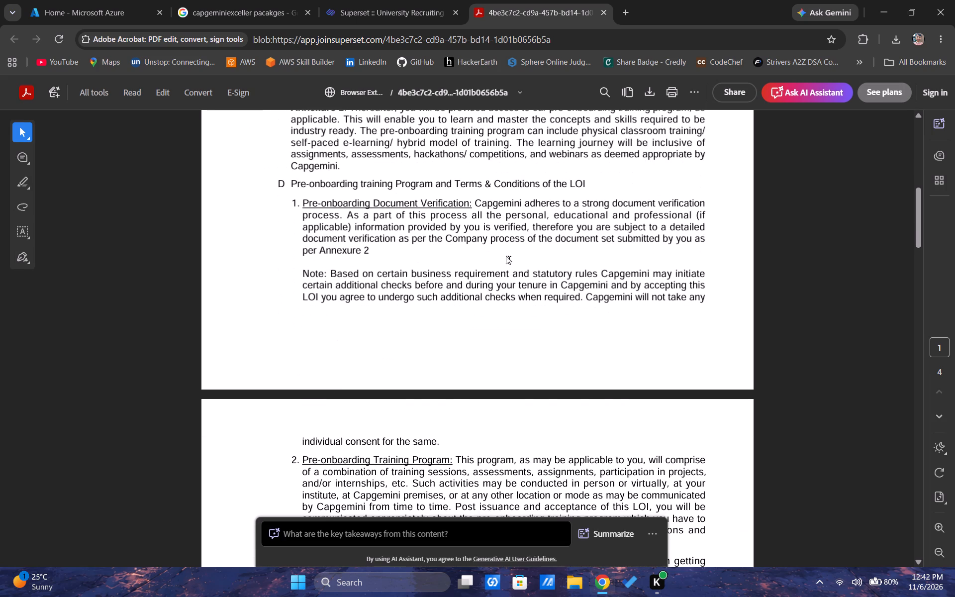
{"action": "scroll", "coordinate": [506, 250], "scroll_direction": "down", "scroll_amount": 16}
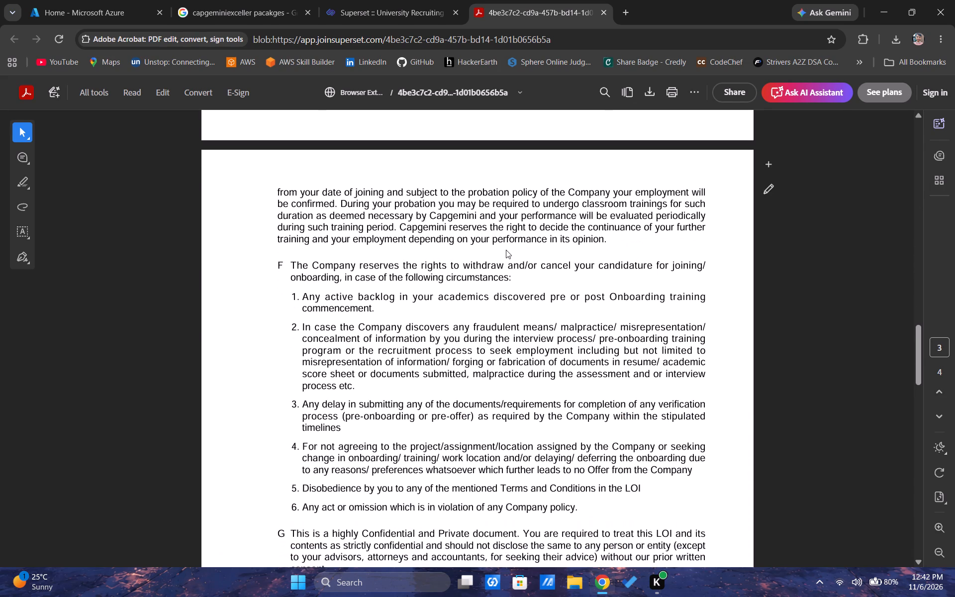
{"action": "scroll", "coordinate": [506, 250], "scroll_direction": "down", "scroll_amount": 5}
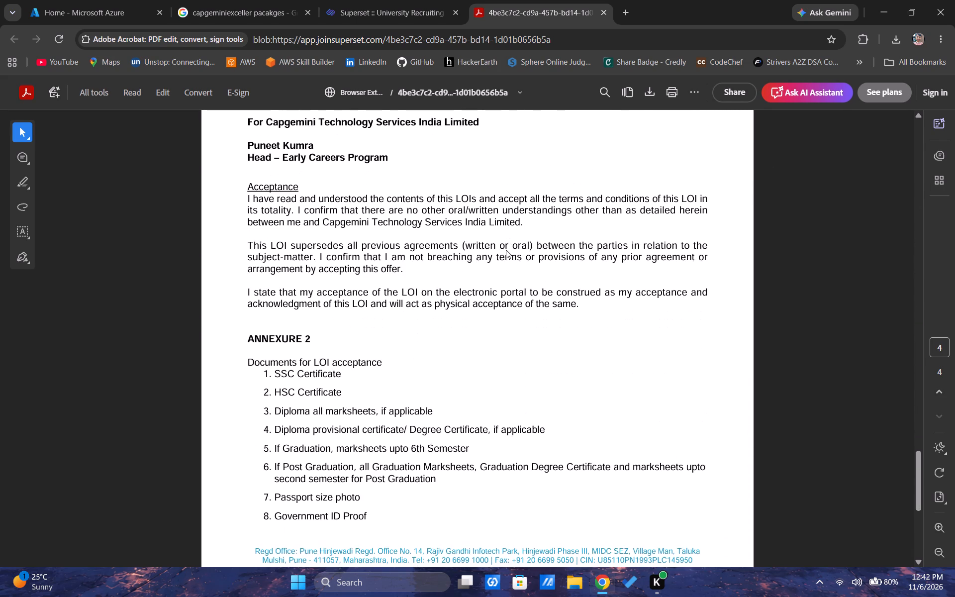
{"action": "scroll", "coordinate": [506, 250], "scroll_direction": "down", "scroll_amount": 1}
{"action": "scroll", "coordinate": [506, 250], "scroll_direction": "up", "scroll_amount": 2}
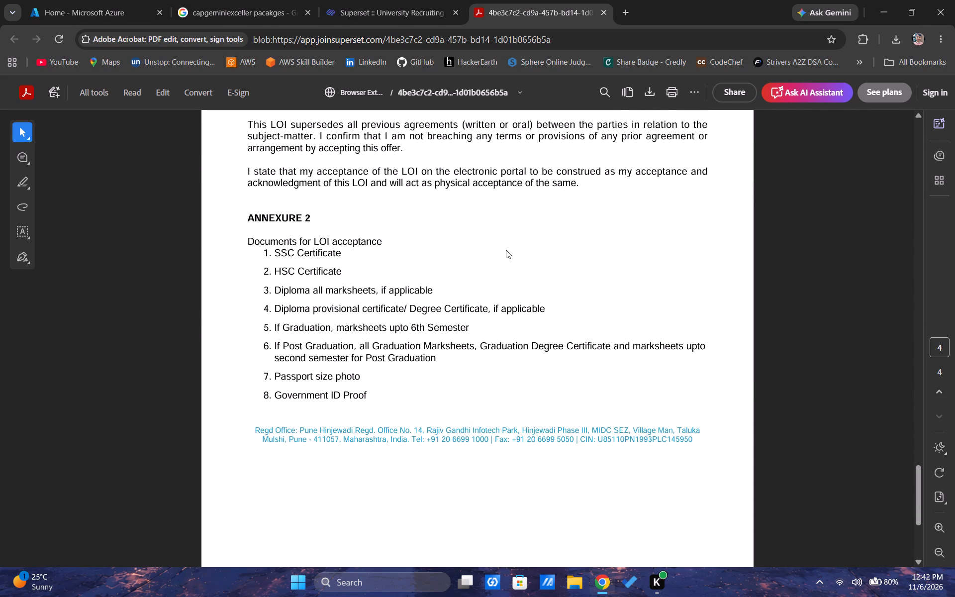
{"action": "left_click", "coordinate": [604, 11]}
Check the Superset profile's basic details and skills sections, the upcoming assessments and the Capgemini interview slot.
{"action": "scroll", "coordinate": [319, 343], "scroll_direction": "up", "scroll_amount": 1}
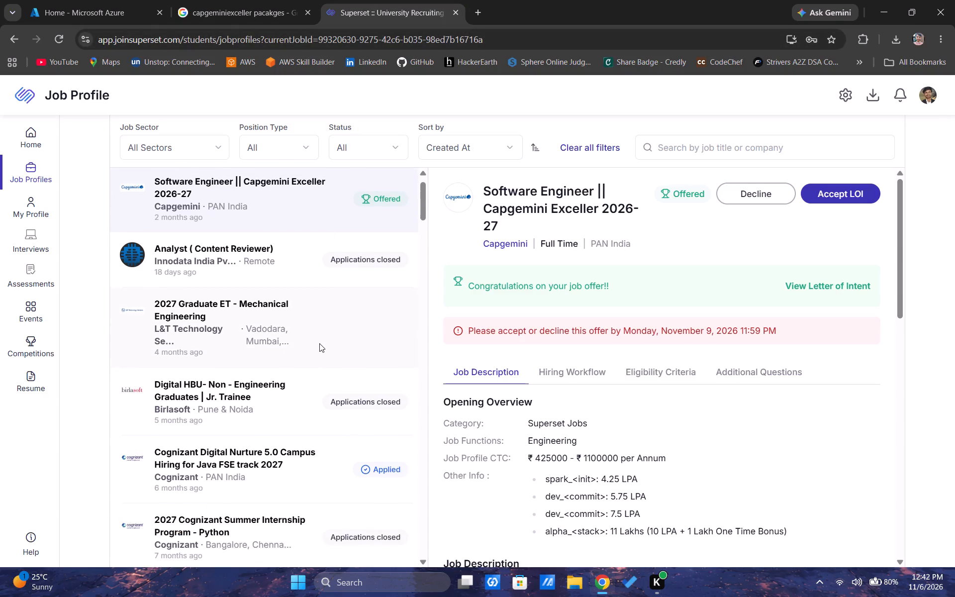
{"action": "left_click", "coordinate": [26, 200]}
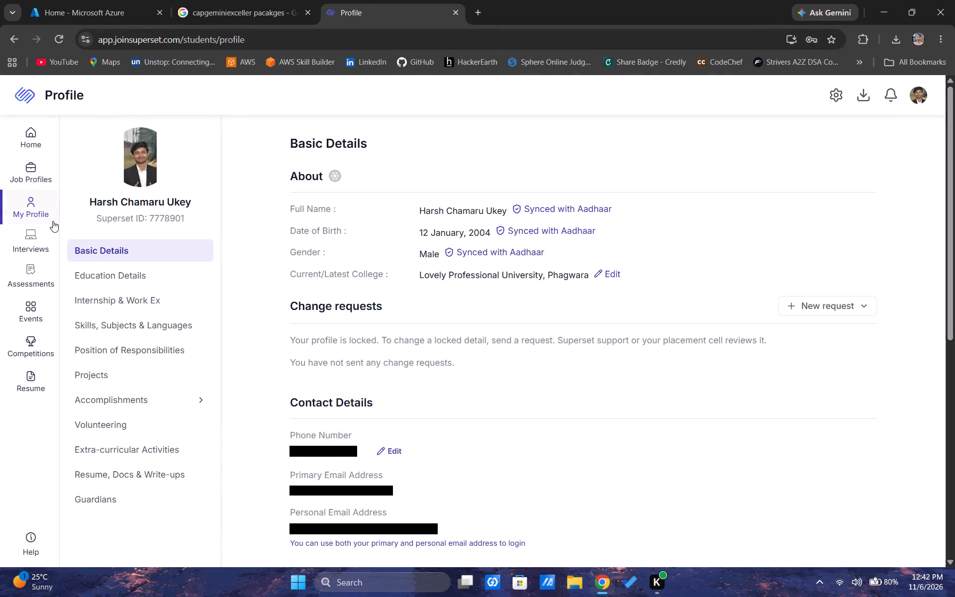
{"action": "left_click", "coordinate": [128, 322]}
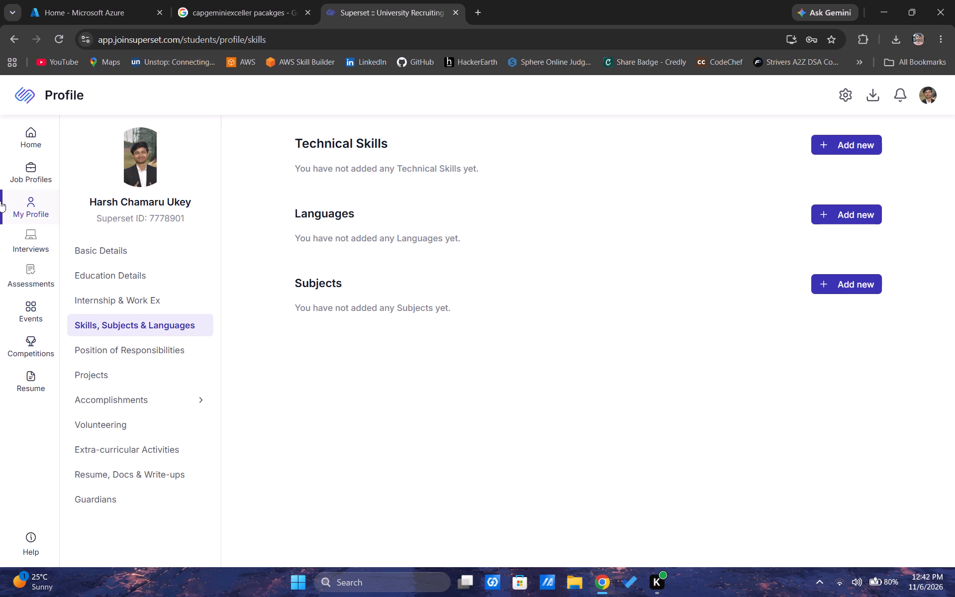
{"action": "left_click", "coordinate": [26, 241]}
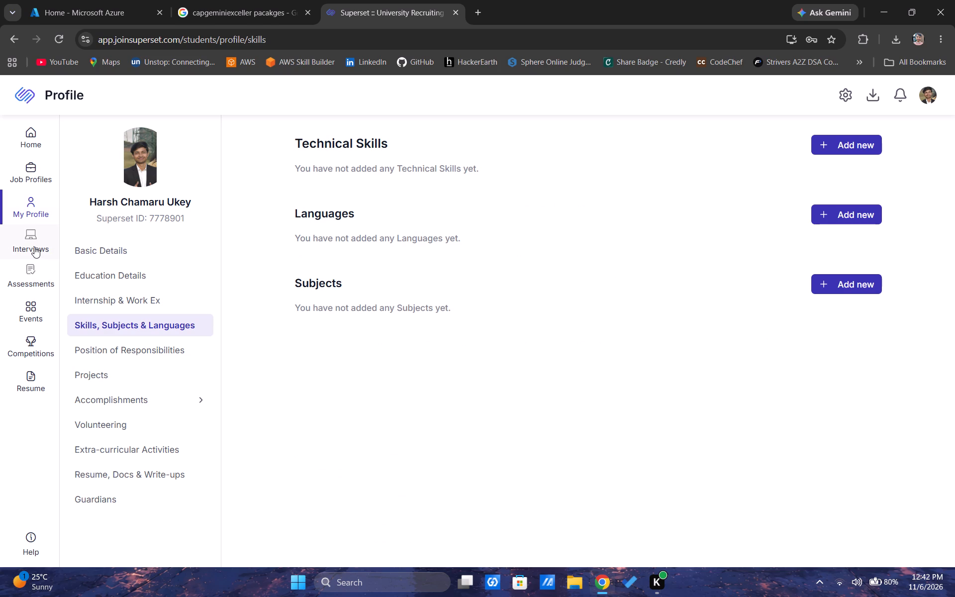
{"action": "left_click", "coordinate": [34, 247]}
{"action": "left_click", "coordinate": [49, 227]}
{"action": "left_click", "coordinate": [37, 245]}
{"action": "left_click", "coordinate": [37, 245]}
{"action": "left_click", "coordinate": [33, 266]}
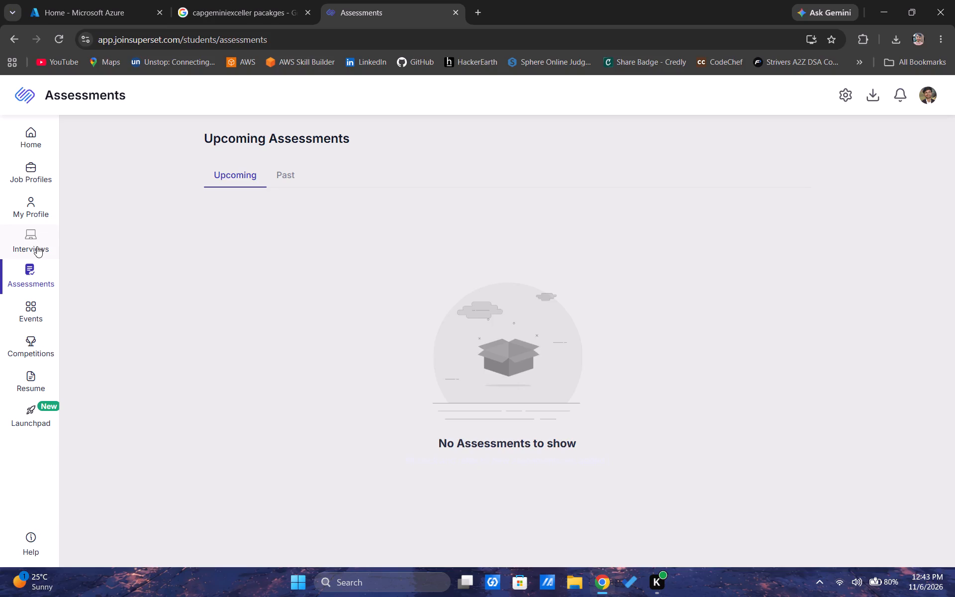
{"action": "left_click", "coordinate": [37, 246]}
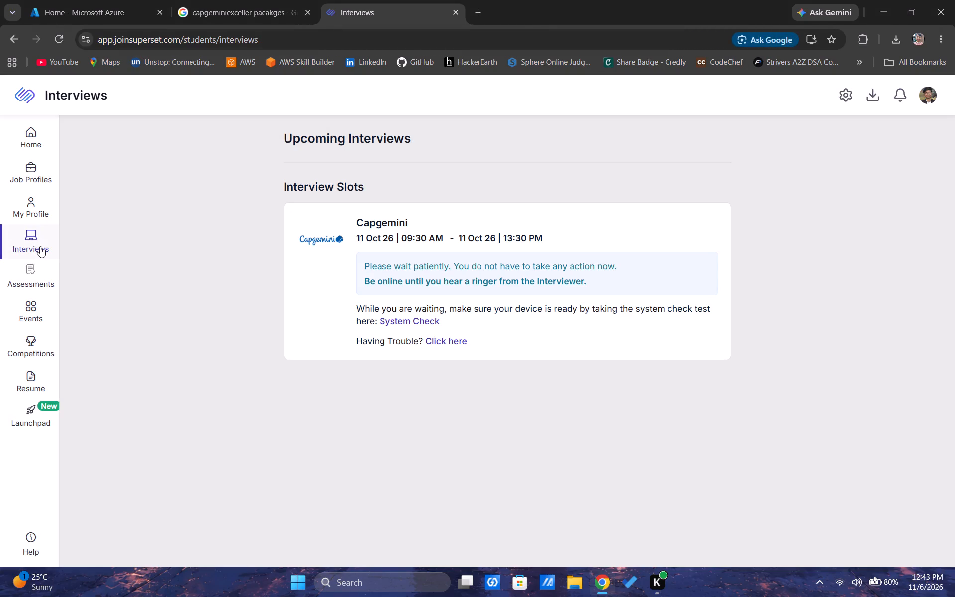
Look through the Superset home feed's job profile announcements, and close the site.
{"action": "left_click", "coordinate": [30, 133]}
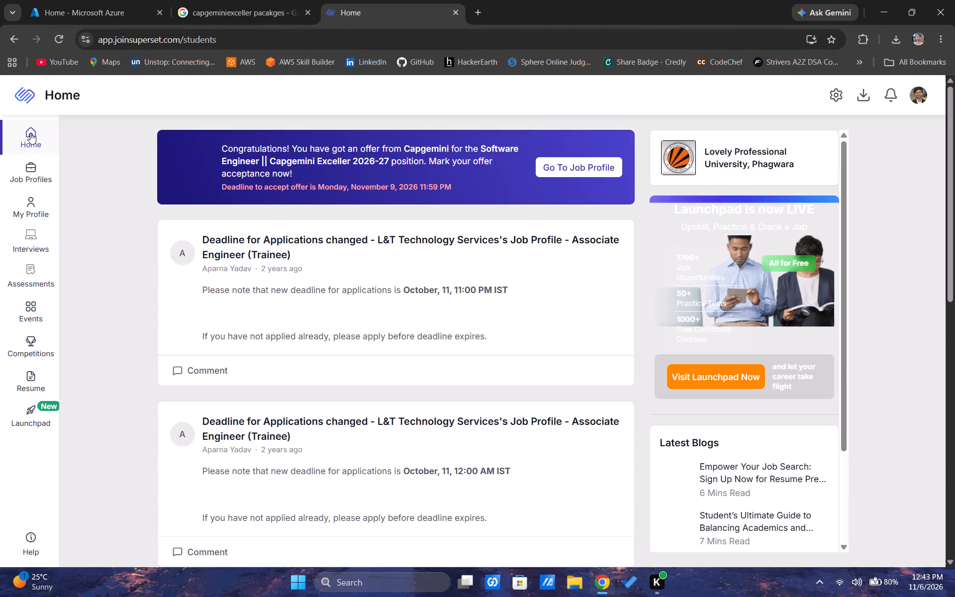
{"action": "scroll", "coordinate": [109, 326], "scroll_direction": "down", "scroll_amount": 3}
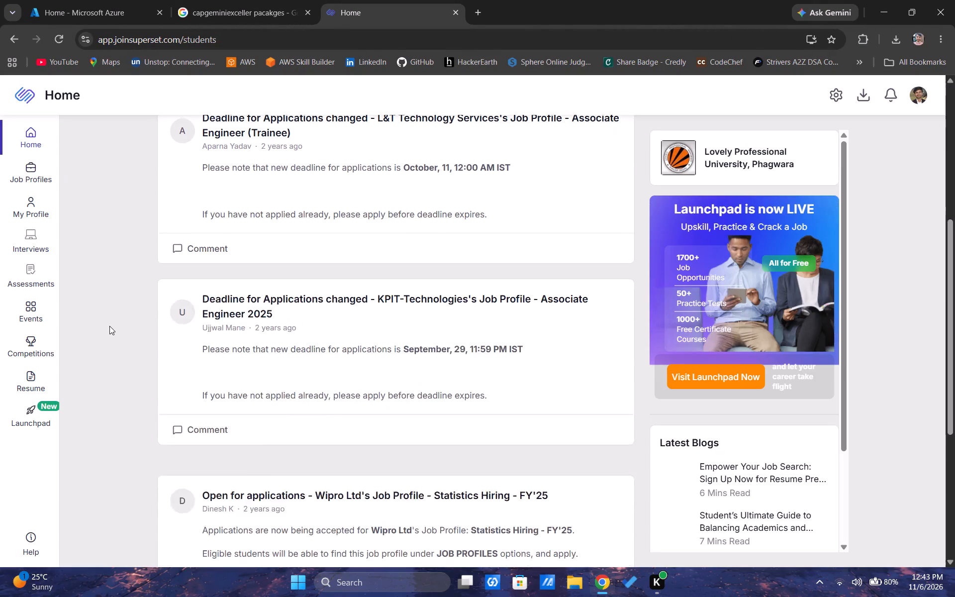
{"action": "scroll", "coordinate": [109, 326], "scroll_direction": "down", "scroll_amount": 7}
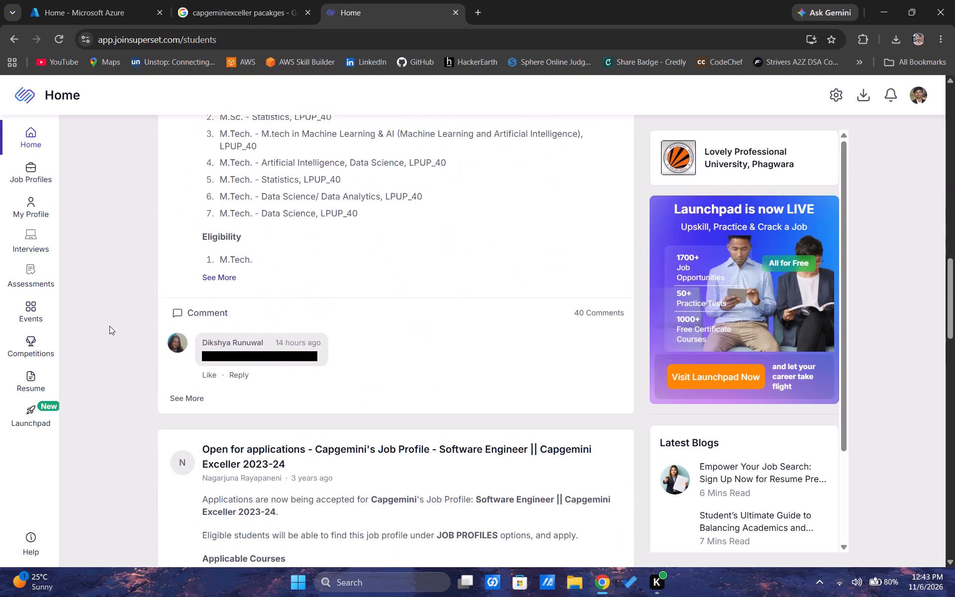
{"action": "scroll", "coordinate": [109, 326], "scroll_direction": "down", "scroll_amount": 1}
{"action": "scroll", "coordinate": [109, 326], "scroll_direction": "up", "scroll_amount": 3}
{"action": "scroll", "coordinate": [109, 326], "scroll_direction": "down", "scroll_amount": 9}
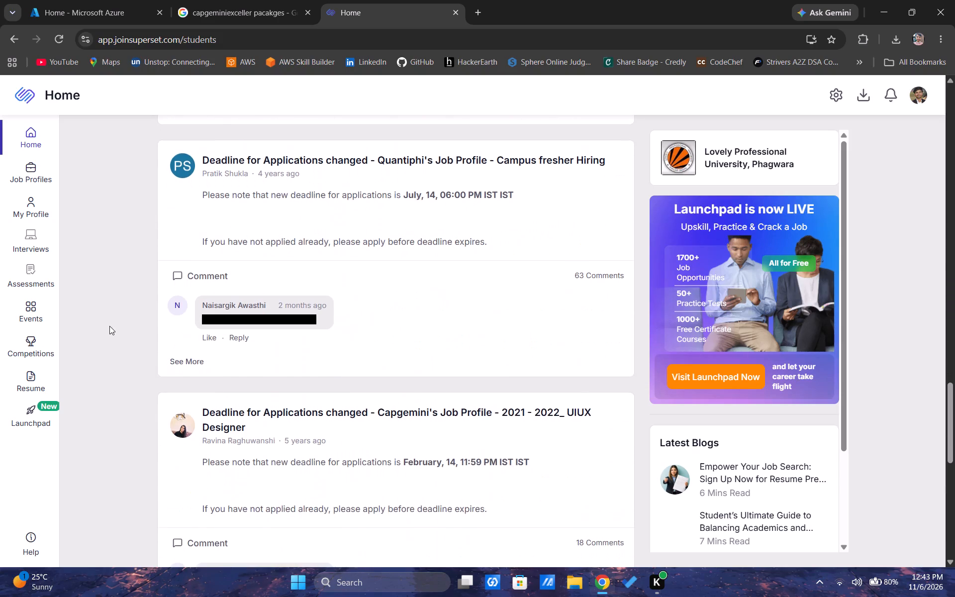
{"action": "scroll", "coordinate": [109, 326], "scroll_direction": "down", "scroll_amount": 9}
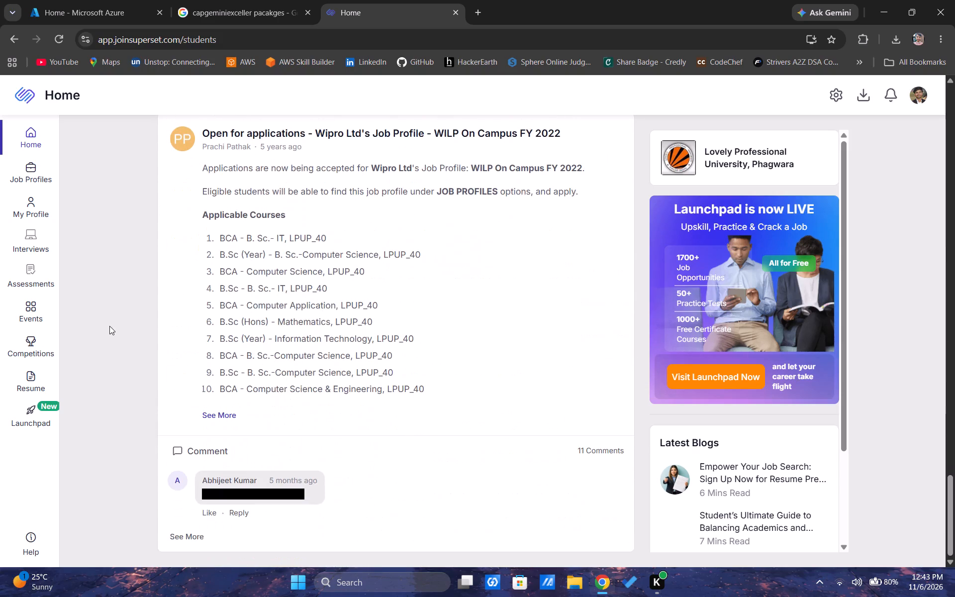
{"action": "scroll", "coordinate": [109, 326], "scroll_direction": "up", "scroll_amount": 20}
{"action": "scroll", "coordinate": [109, 326], "scroll_direction": "up", "scroll_amount": 13}
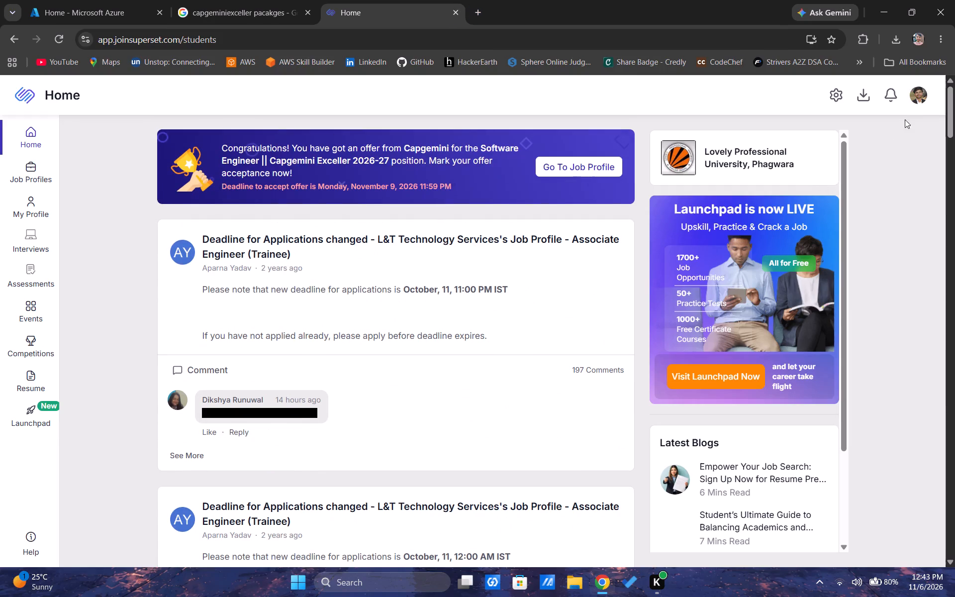
{"action": "left_click", "coordinate": [455, 13]}
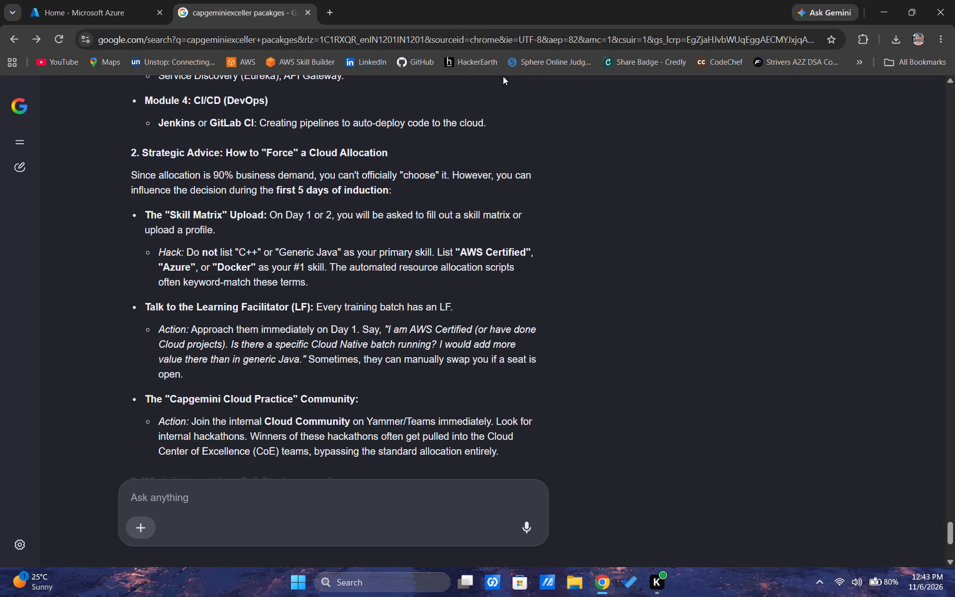
Read the rest of the AI answer about Capgemini cloud allocation and Java Full Stack training, and close it.
{"action": "scroll", "coordinate": [449, 203], "scroll_direction": "down", "scroll_amount": 1}
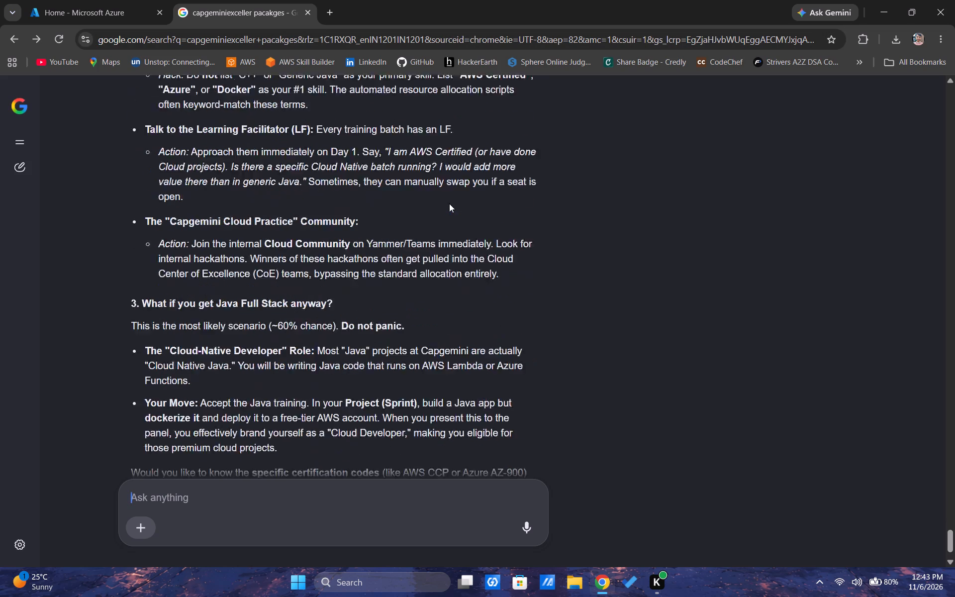
{"action": "scroll", "coordinate": [449, 203], "scroll_direction": "down", "scroll_amount": 1}
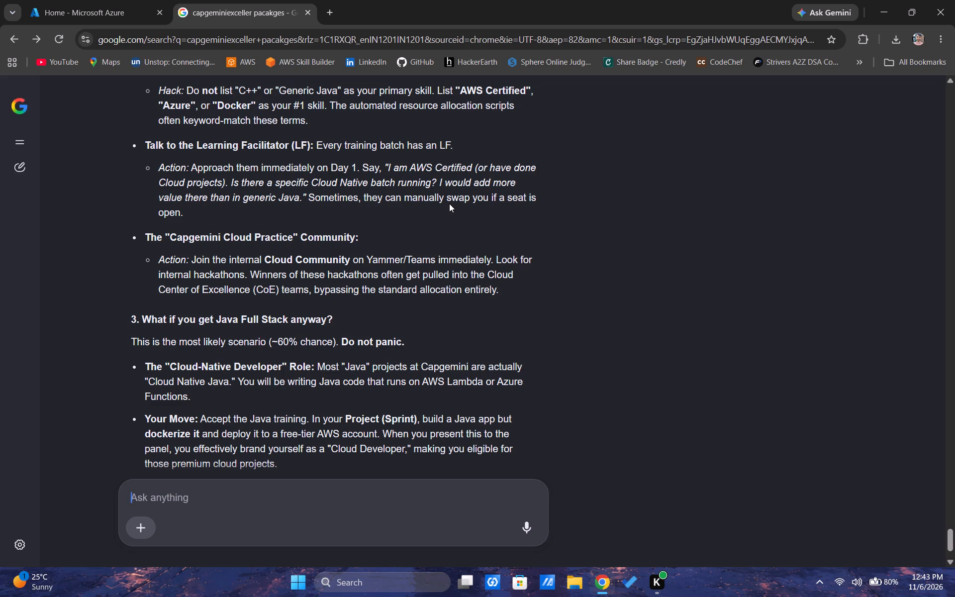
{"action": "left_click", "coordinate": [305, 9]}
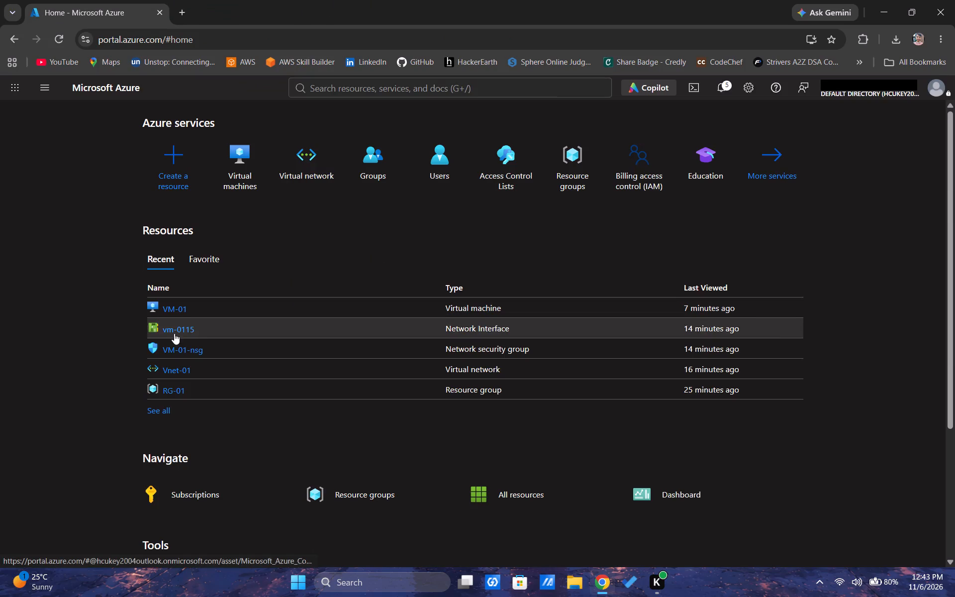
Delete the virtual machine VM-01 together with its OS disk, applying force delete and acknowledging the deletion.
{"action": "left_click", "coordinate": [173, 310]}
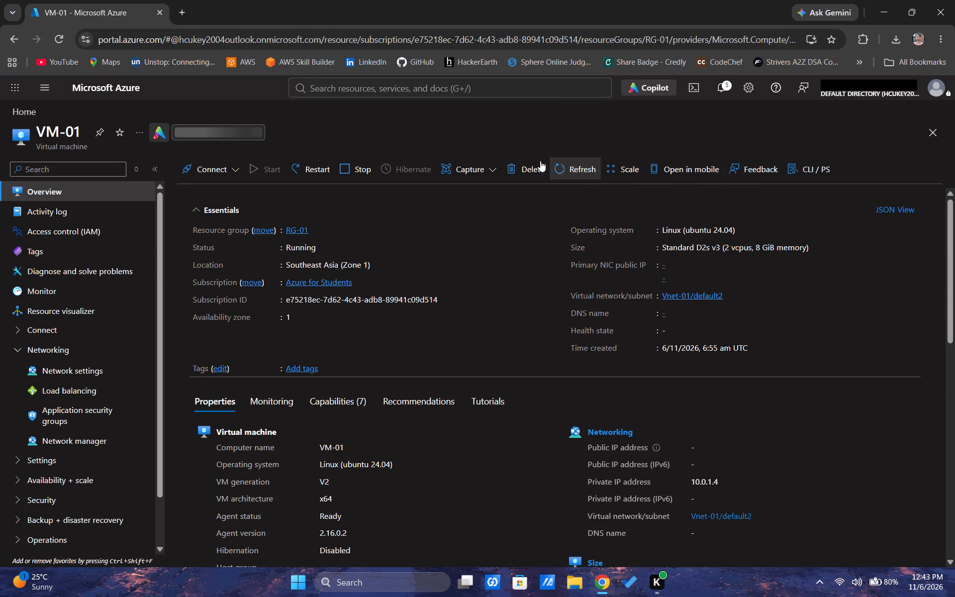
{"action": "left_click", "coordinate": [516, 169]}
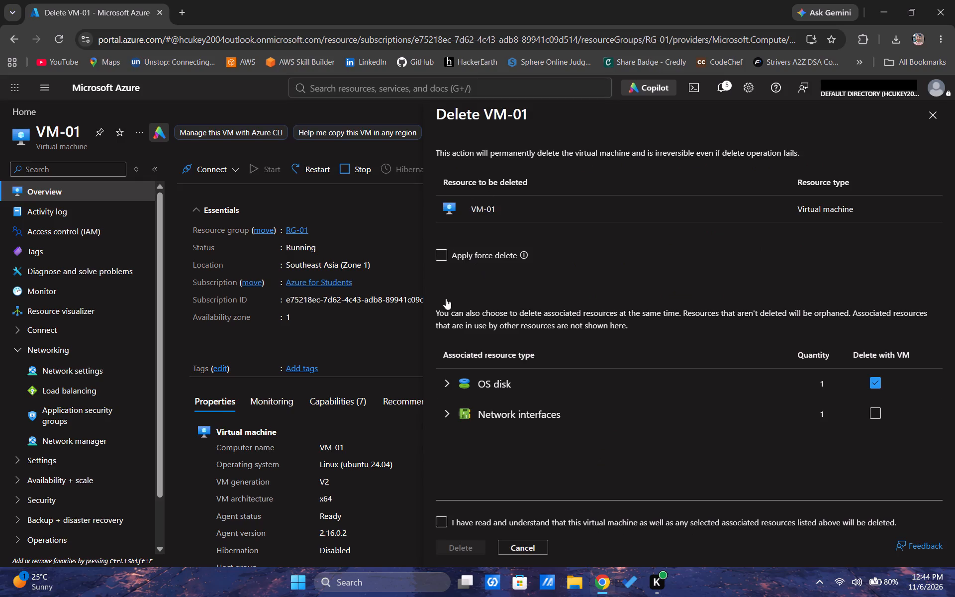
{"action": "left_click", "coordinate": [445, 256]}
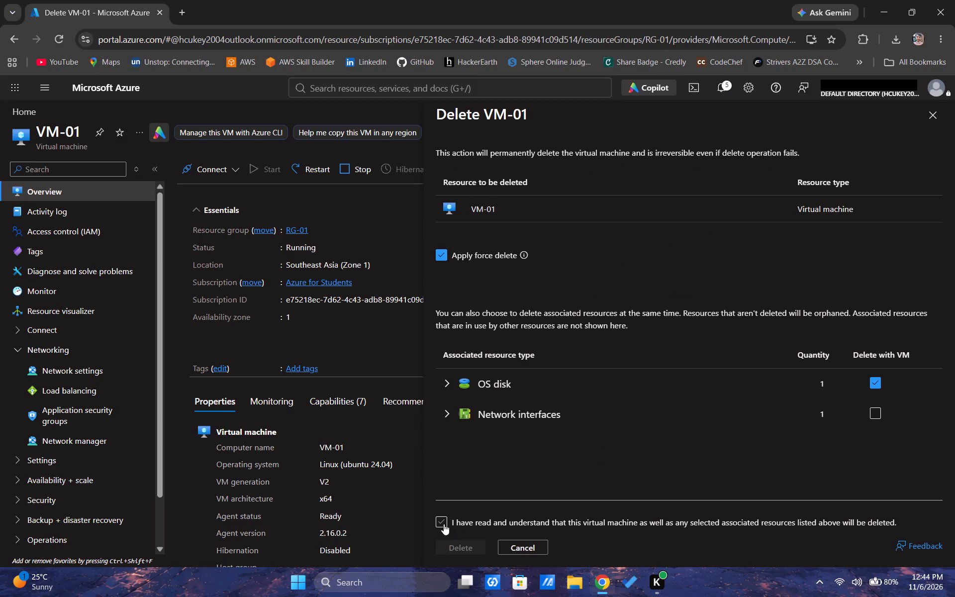
{"action": "left_click", "coordinate": [443, 522]}
{"action": "left_click", "coordinate": [469, 543]}
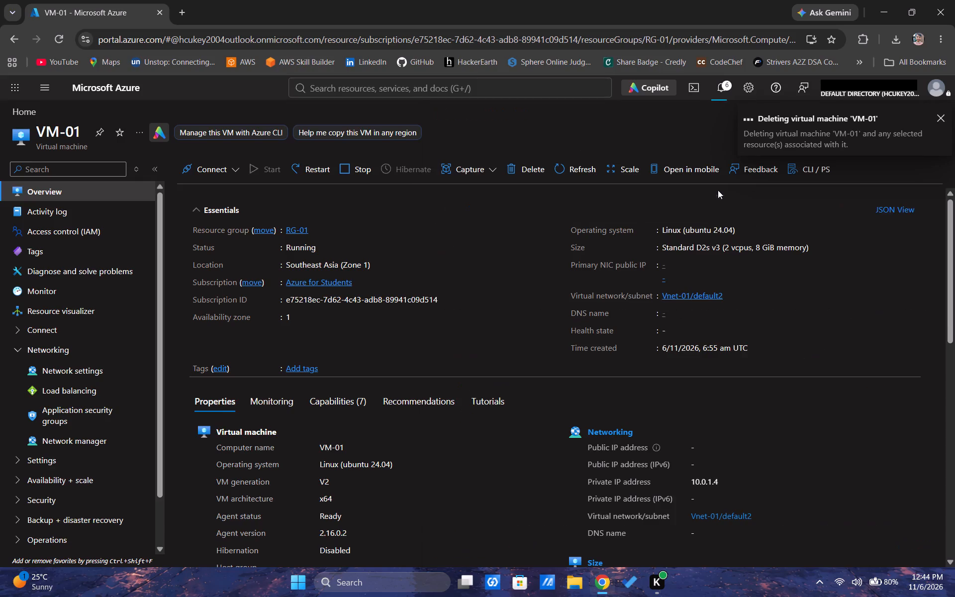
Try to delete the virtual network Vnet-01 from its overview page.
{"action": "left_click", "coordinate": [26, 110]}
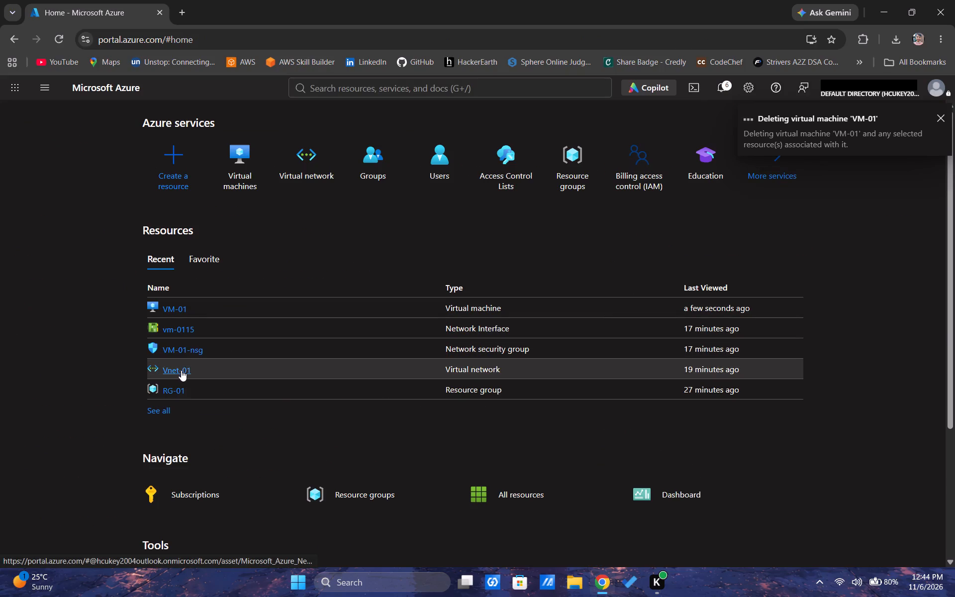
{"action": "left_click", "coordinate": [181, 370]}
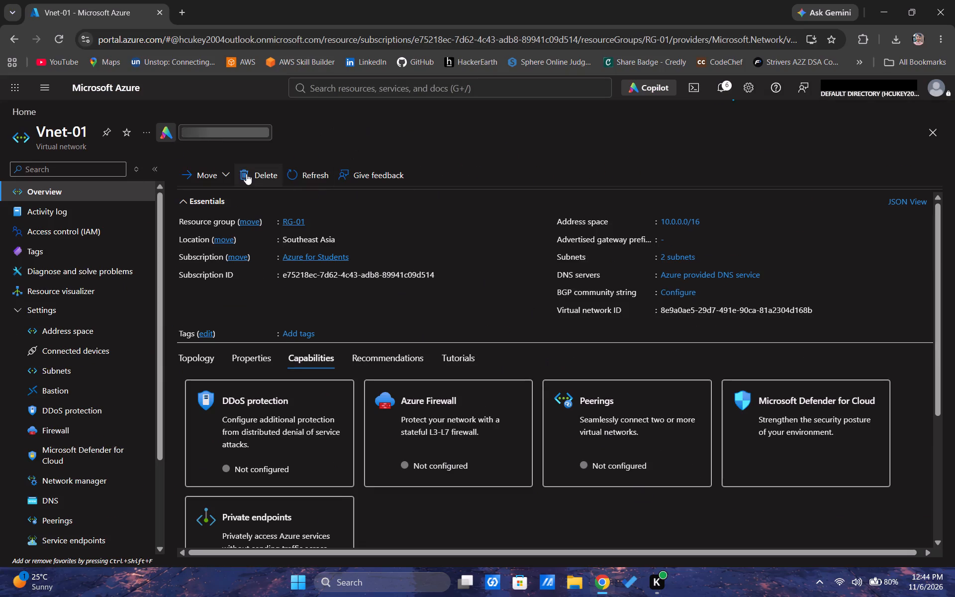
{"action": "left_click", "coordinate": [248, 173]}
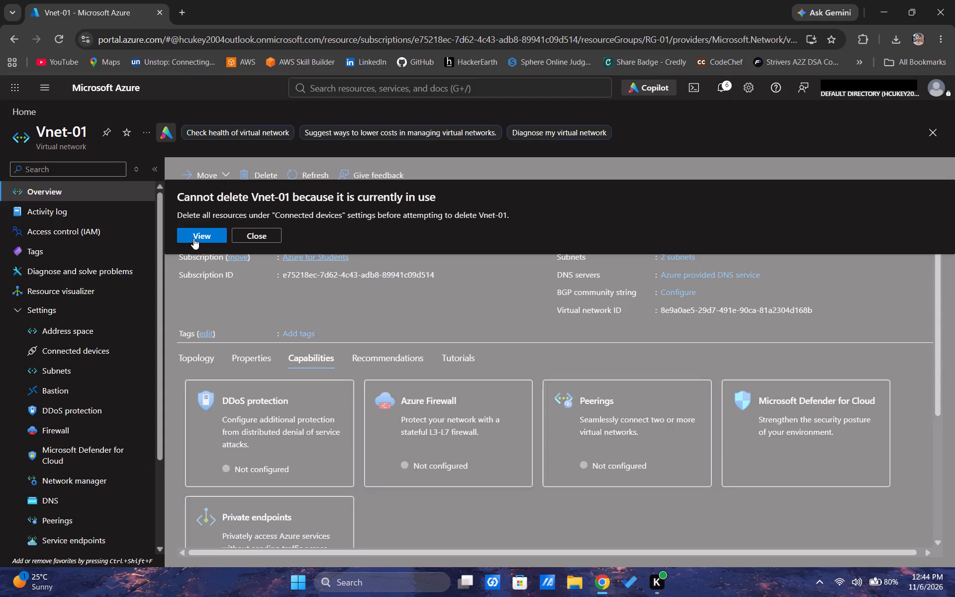
Delete the network interface vm-0115 from Vnet-01's connected devices, confirming with the word "delete".
{"action": "left_click", "coordinate": [193, 238]}
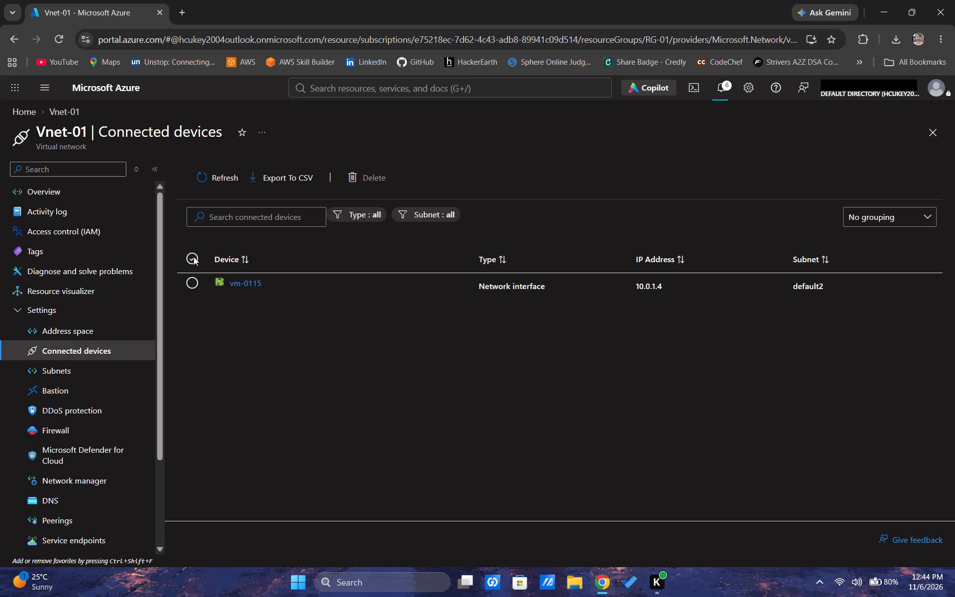
{"action": "left_click", "coordinate": [193, 257]}
{"action": "left_click", "coordinate": [358, 174]}
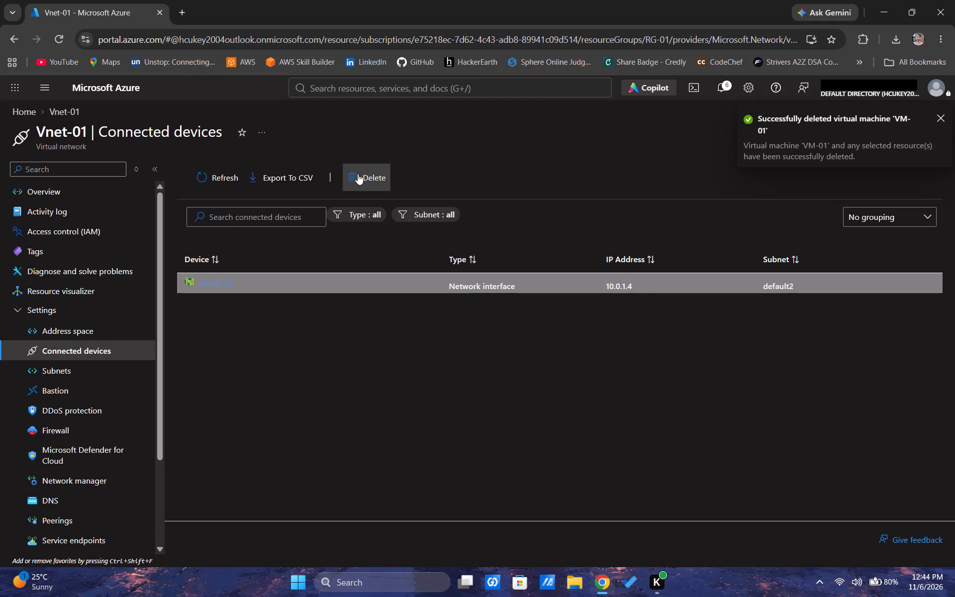
{"action": "left_click", "coordinate": [670, 502]}
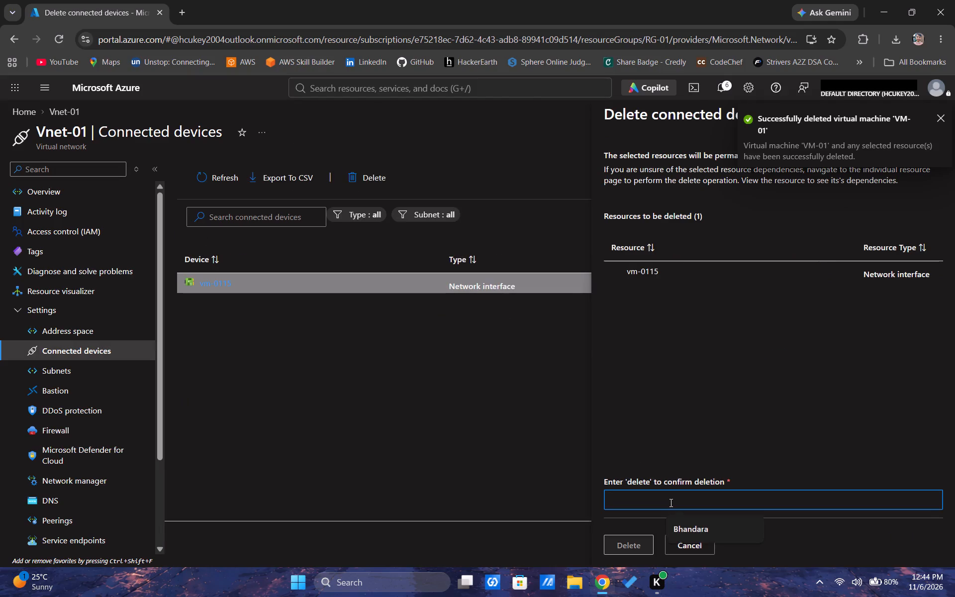
{"action": "type", "text": "dek"}
{"action": "key", "text": "BackSpace"}
{"action": "type", "text": "lete"}
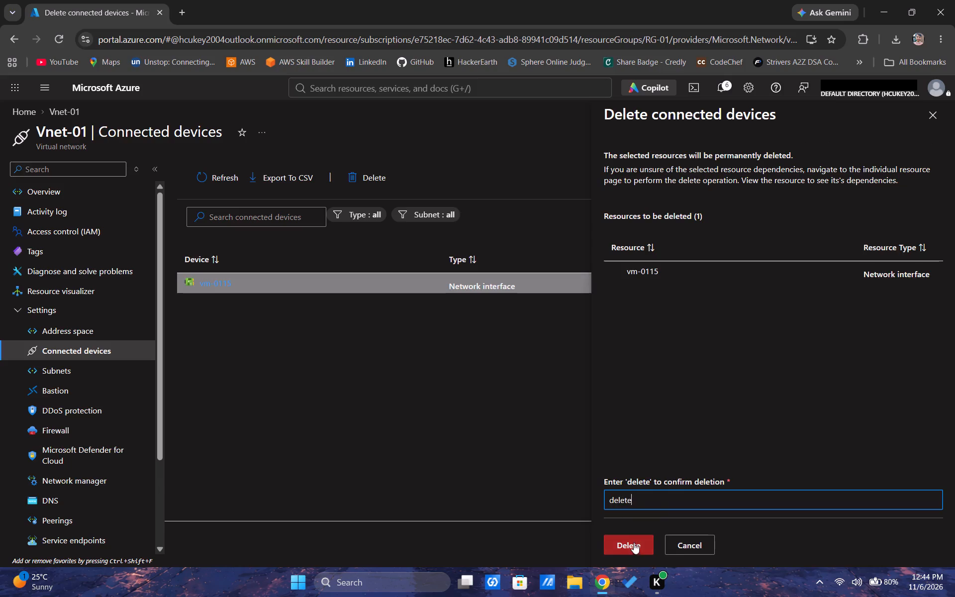
{"action": "left_click", "coordinate": [634, 545]}
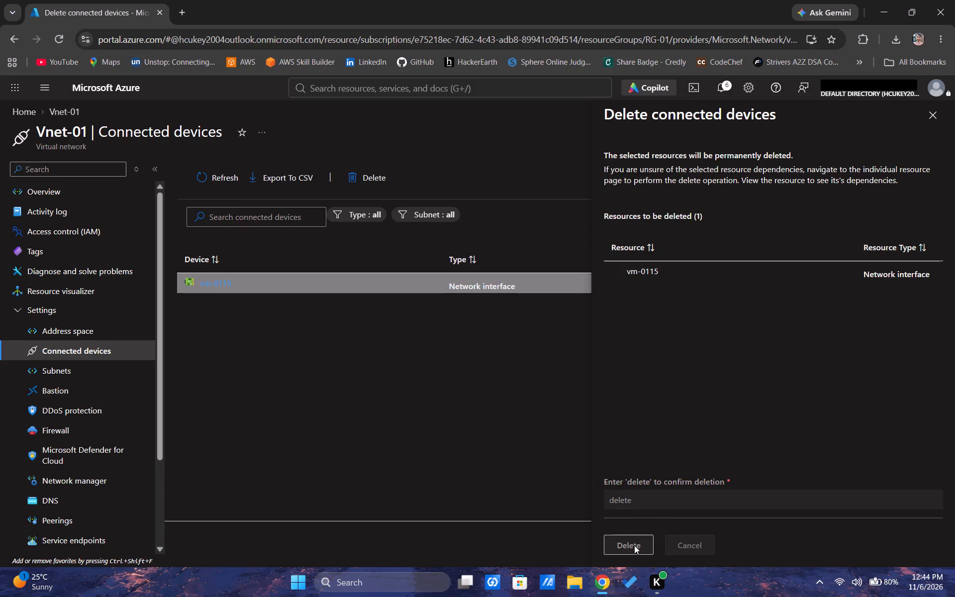
{"action": "left_click", "coordinate": [777, 381]}
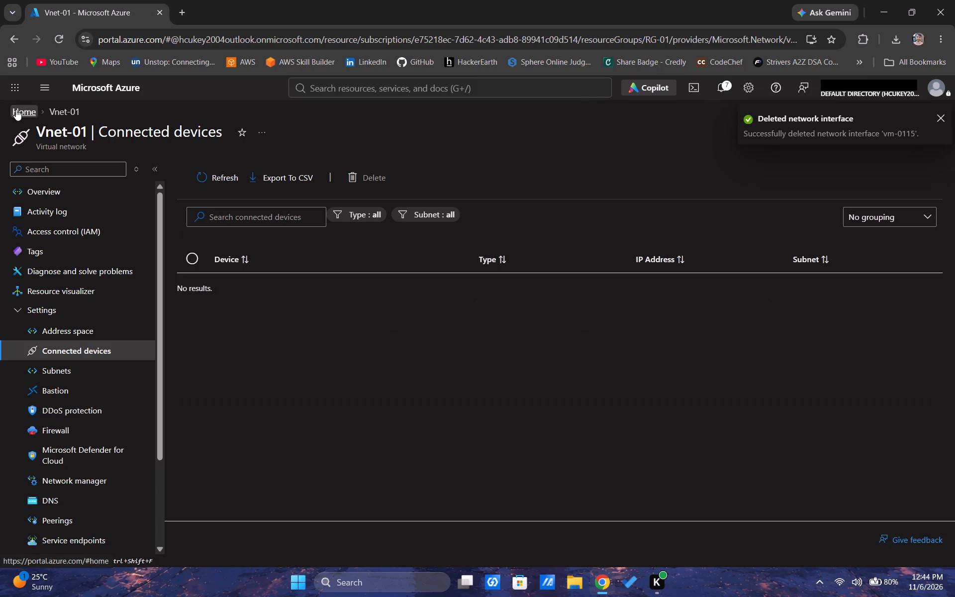
Delete the resource group RG-01 with all its dependent resources, entering RG-01 as the confirmation name.
{"action": "left_click", "coordinate": [16, 109]}
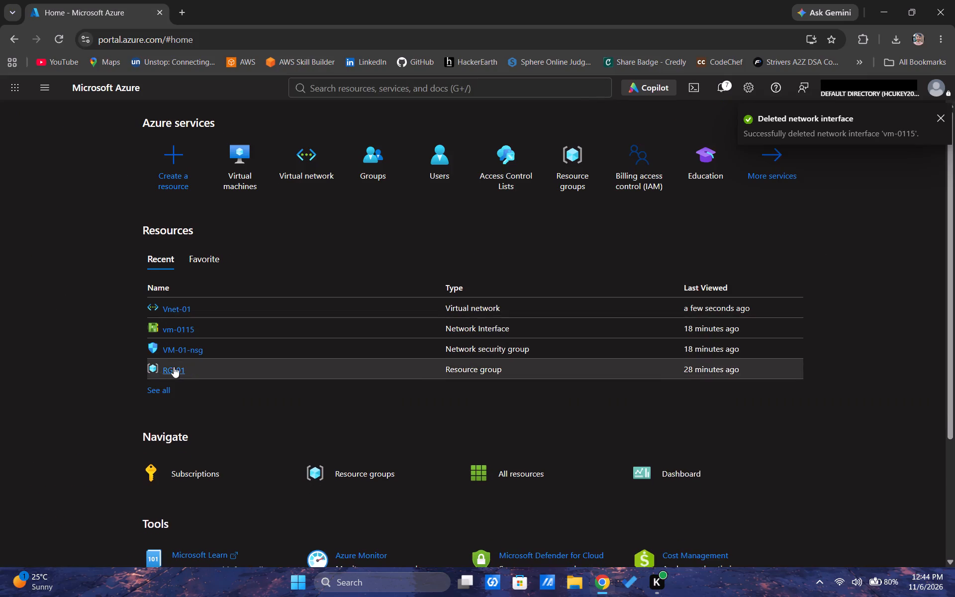
{"action": "left_click", "coordinate": [174, 368]}
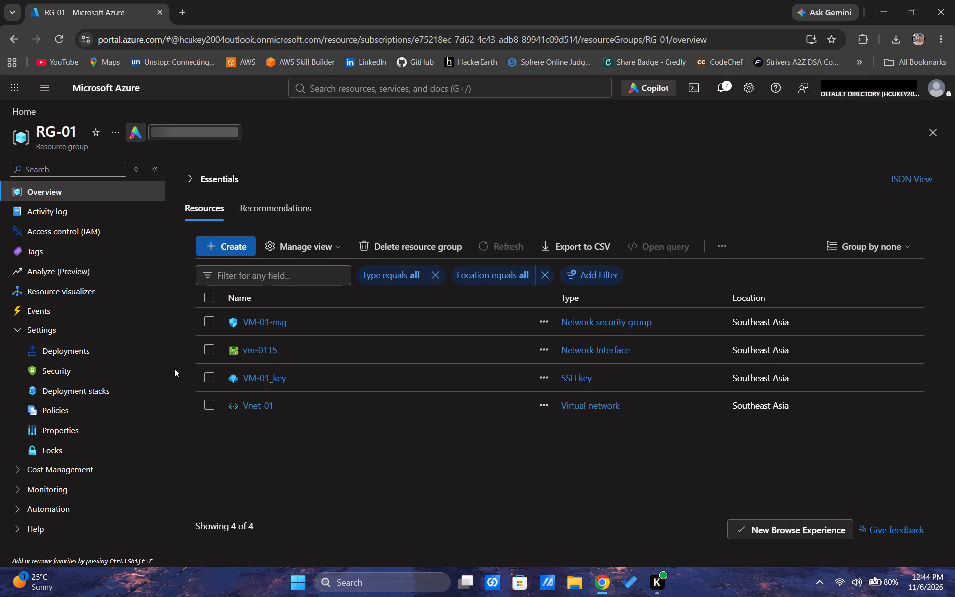
{"action": "left_click", "coordinate": [208, 298]}
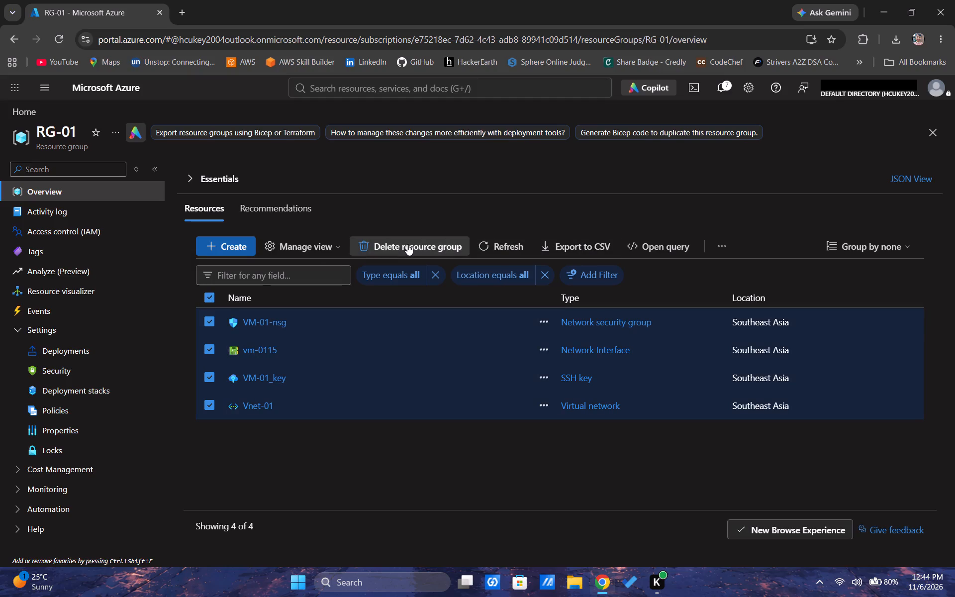
{"action": "left_click", "coordinate": [393, 250]}
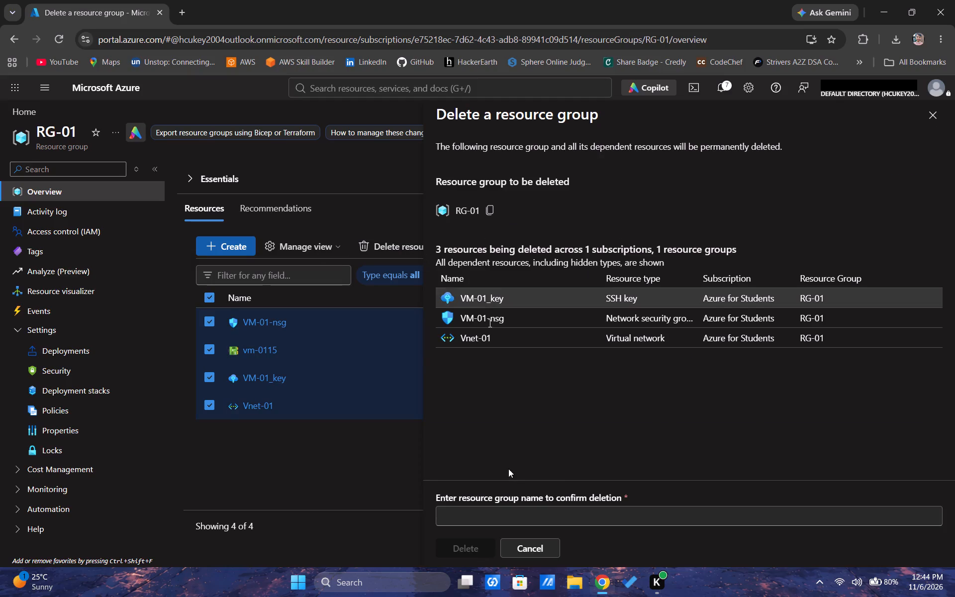
{"action": "left_click", "coordinate": [494, 207]}
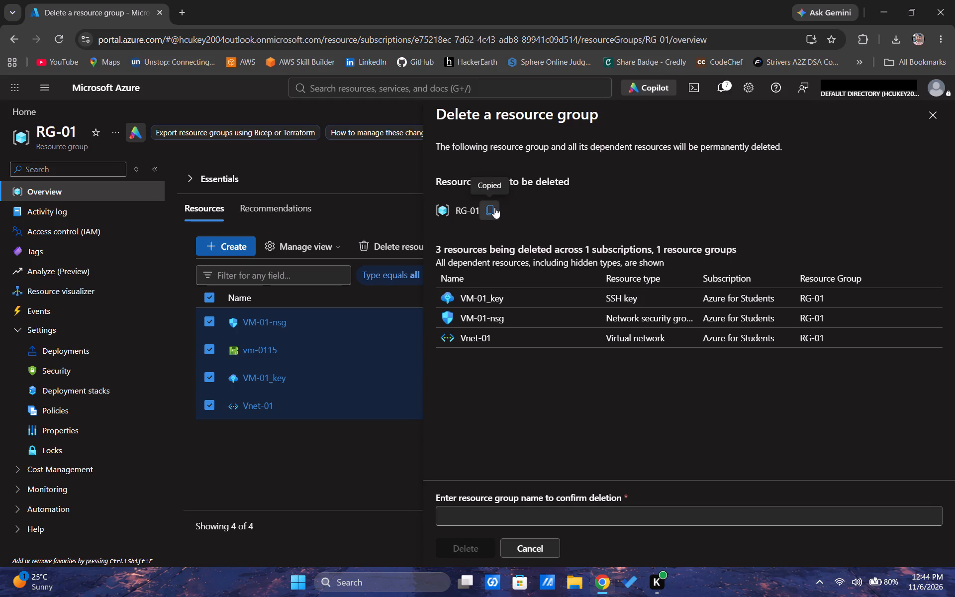
{"action": "left_click", "coordinate": [504, 520]}
{"action": "key", "text": "ctrl+v"}
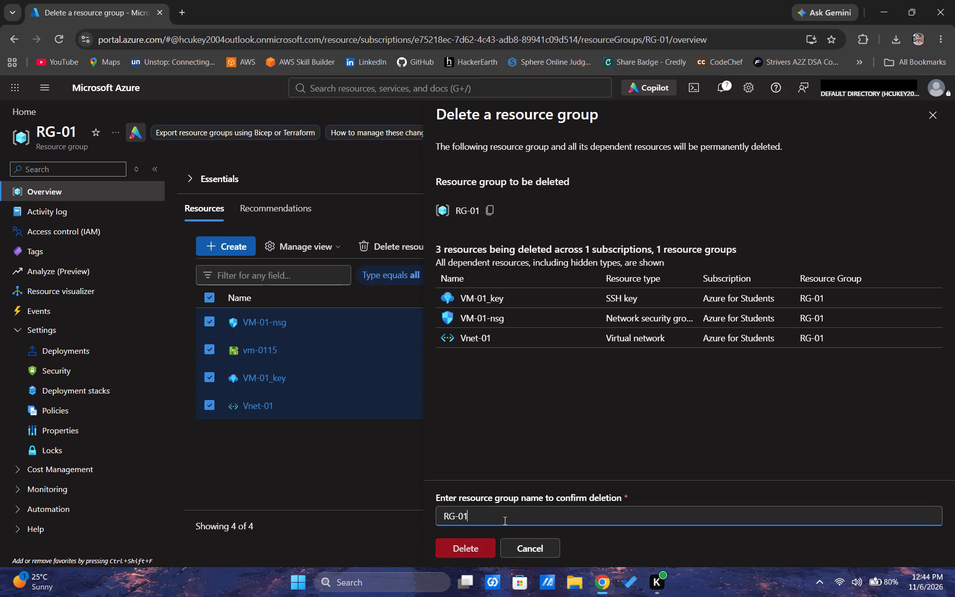
{"action": "left_click", "coordinate": [476, 550]}
{"action": "left_click", "coordinate": [695, 382]}
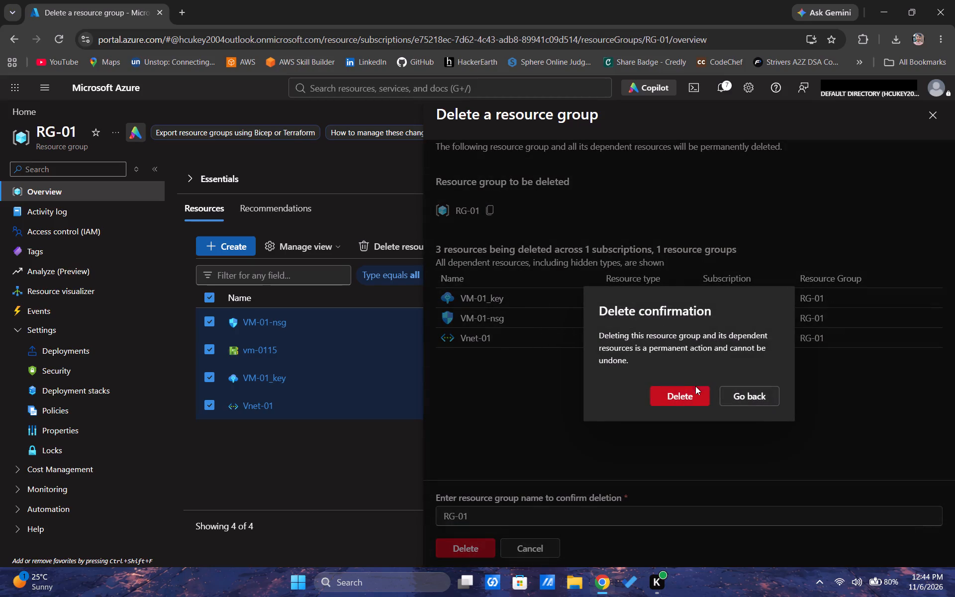
{"action": "left_click", "coordinate": [695, 397]}
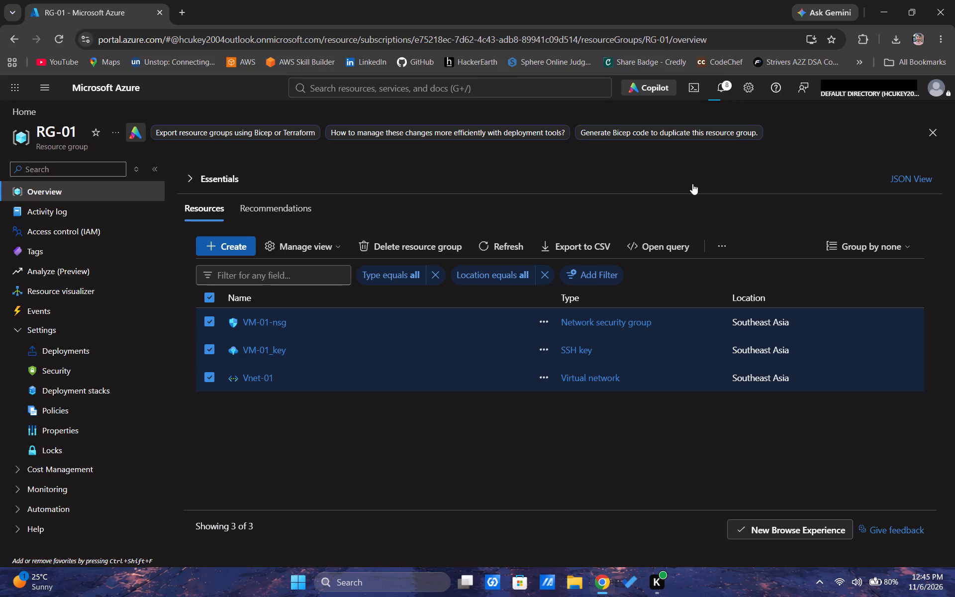
Return to the portal home and dismiss all completed notifications, keeping only the one for the RG-01 deletion.
{"action": "left_click", "coordinate": [34, 113]}
{"action": "left_click", "coordinate": [729, 88]}
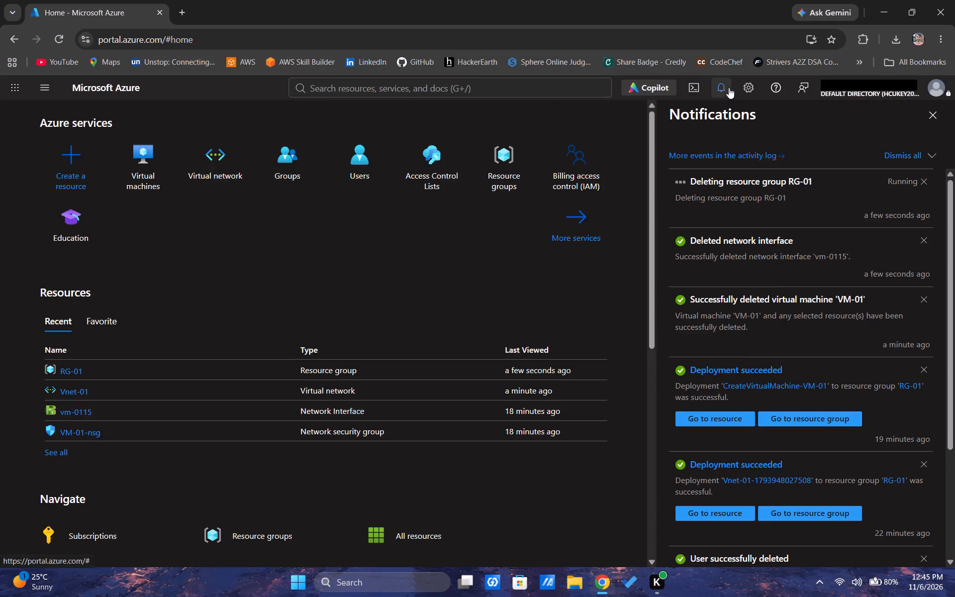
{"action": "left_click", "coordinate": [924, 243]}
{"action": "left_click", "coordinate": [924, 243]}
{"action": "left_click", "coordinate": [924, 243]}
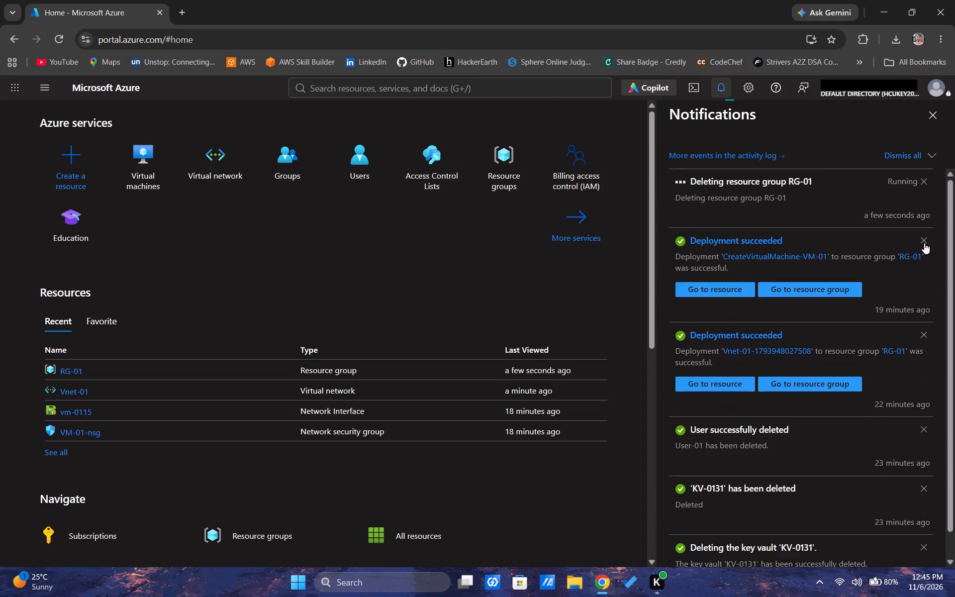
{"action": "left_click", "coordinate": [932, 241]}
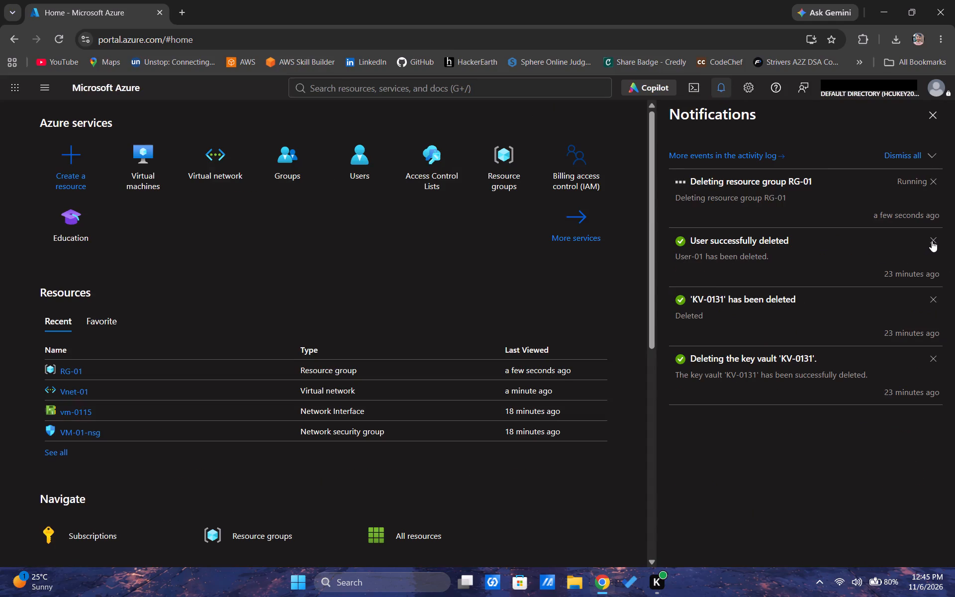
{"action": "left_click", "coordinate": [933, 240]}
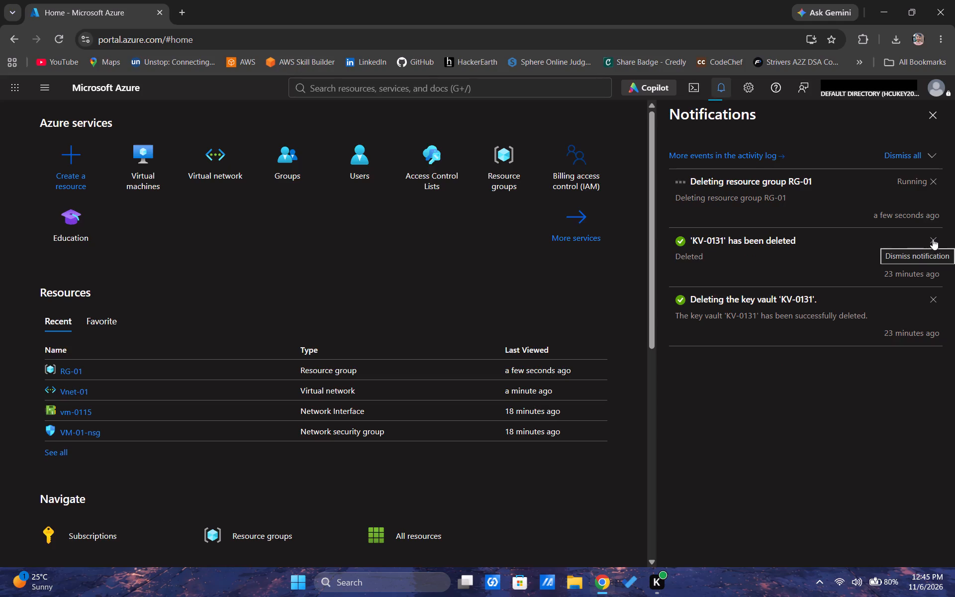
{"action": "left_click", "coordinate": [933, 239]}
{"action": "left_click", "coordinate": [933, 239]}
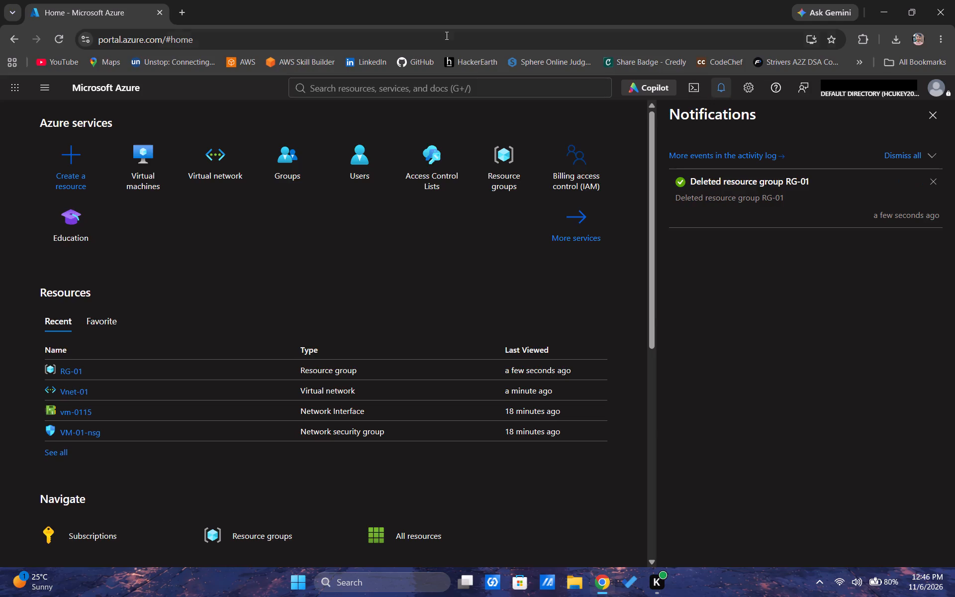
Reload the portal home, open RG-01 from the recent resources to check whether it still exists, and return home.
{"action": "left_click", "coordinate": [51, 41]}
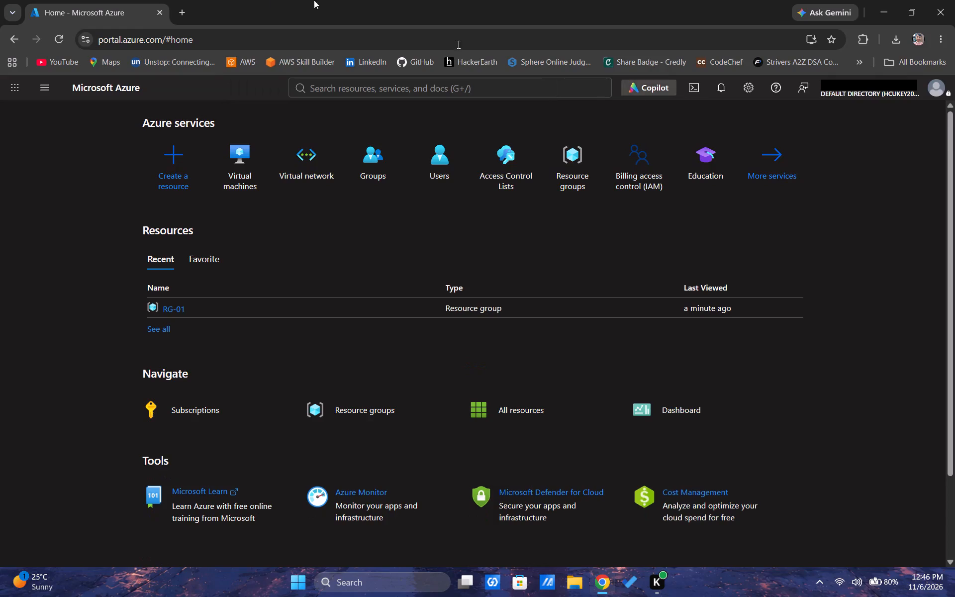
{"action": "left_click", "coordinate": [174, 308]}
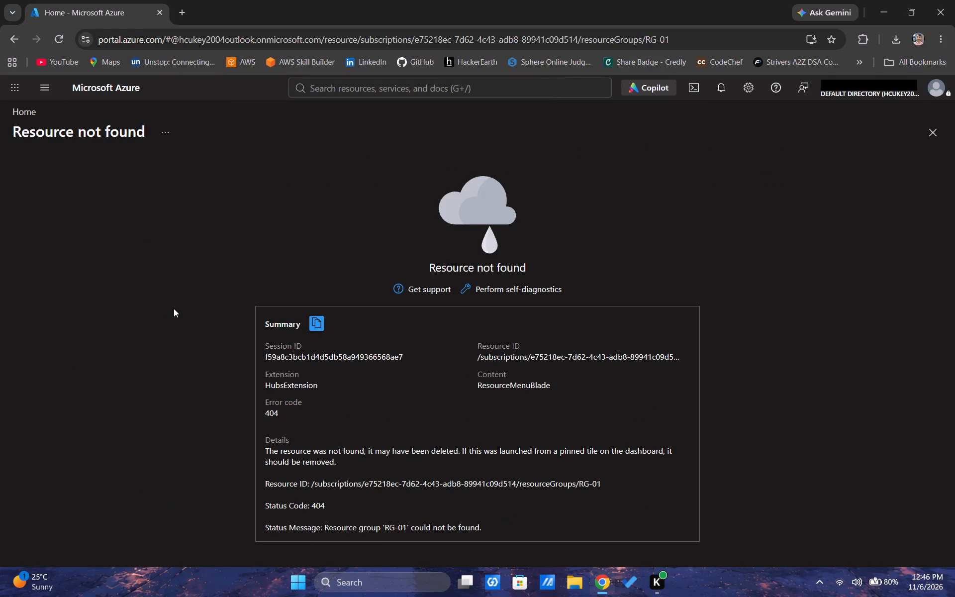
{"action": "left_click", "coordinate": [24, 106]}
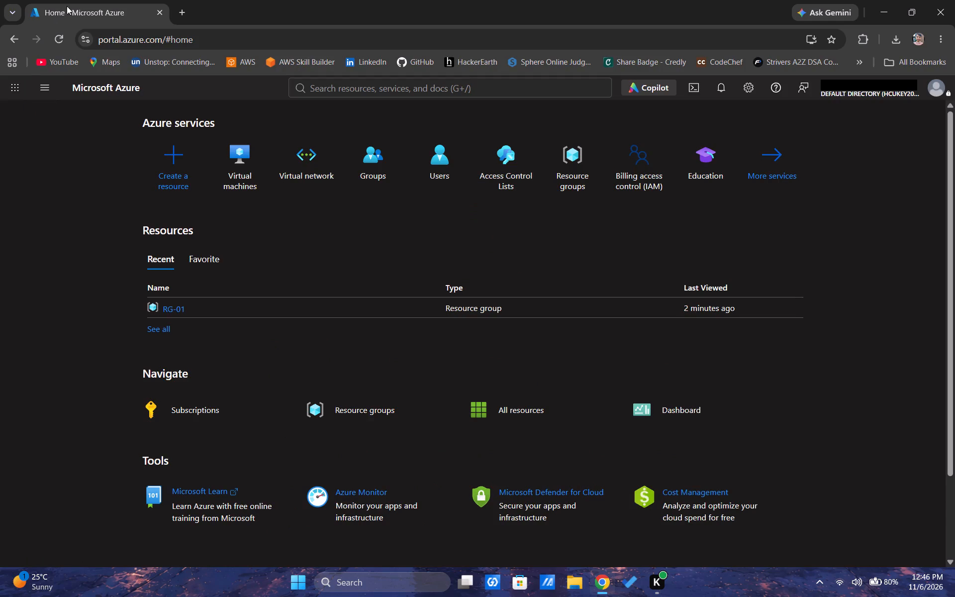
Open a new browser tab and close the Azure portal tab.
{"action": "left_click", "coordinate": [184, 12]}
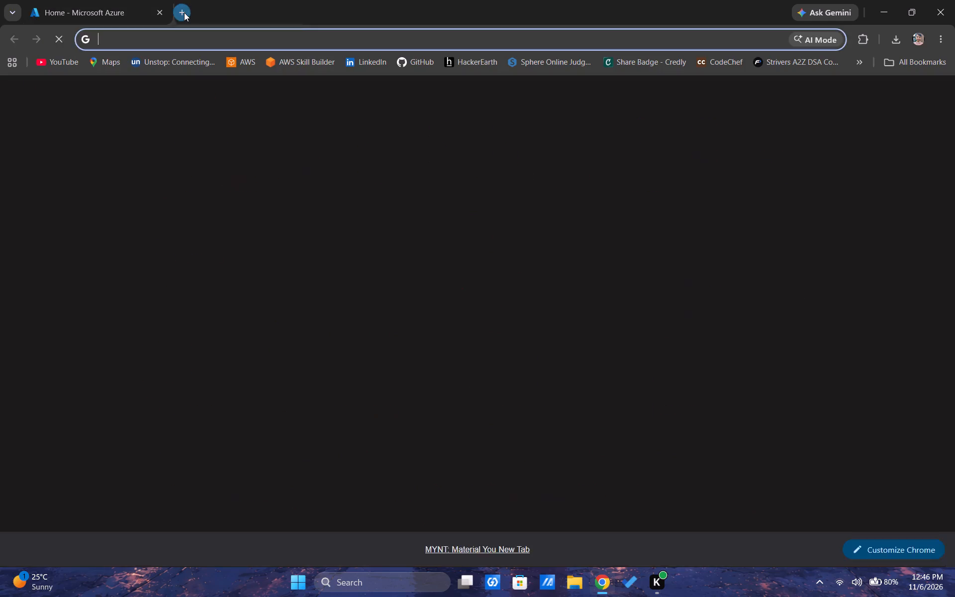
{"action": "left_click", "coordinate": [160, 13]}
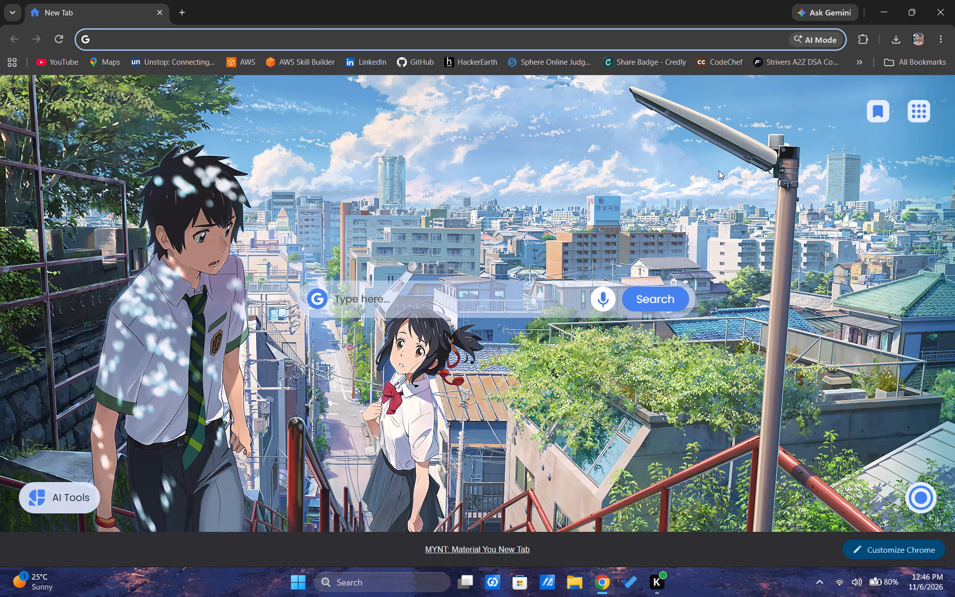